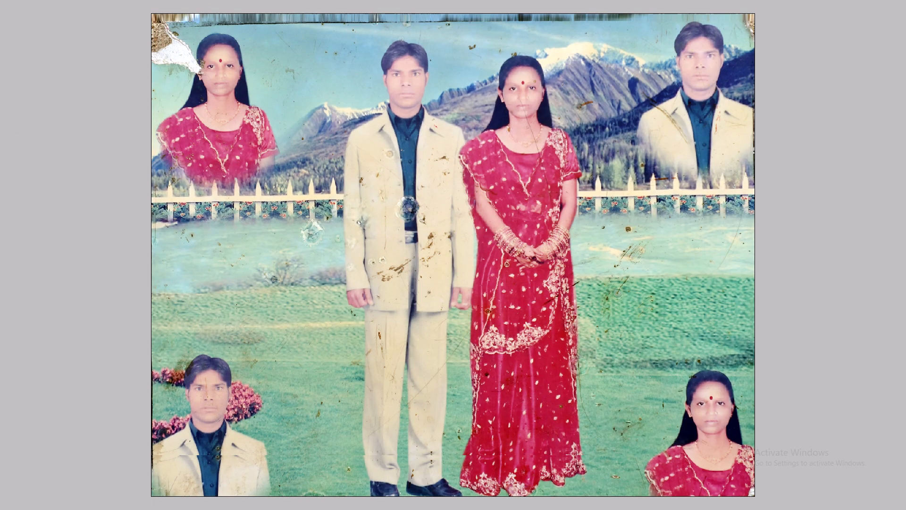
pyautogui.press('0')
pyautogui.hotkey('ctrl', '0')
pyautogui.hotkey('ctrl', 'Tab')
pyautogui.hotkey('ctrl', '0')
pyautogui.hotkey('ctrl', '0')
pyautogui.hotkey('alt', 'Tab')
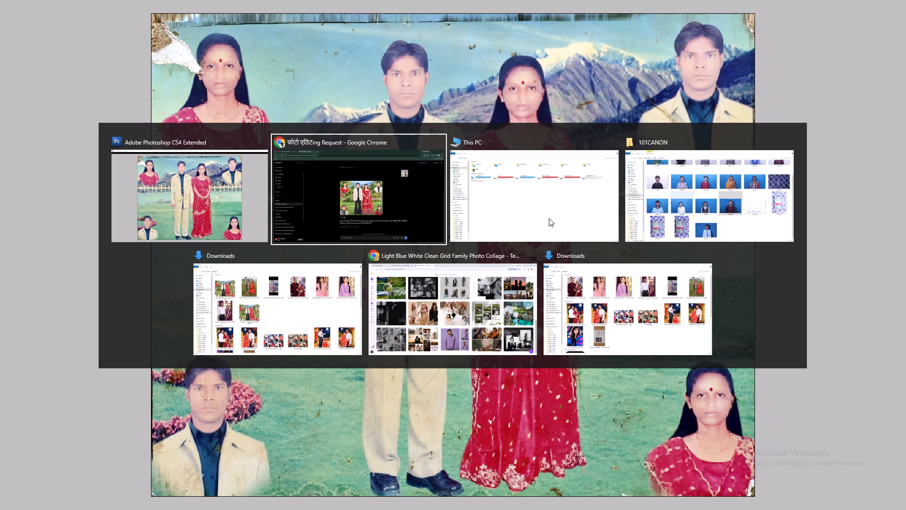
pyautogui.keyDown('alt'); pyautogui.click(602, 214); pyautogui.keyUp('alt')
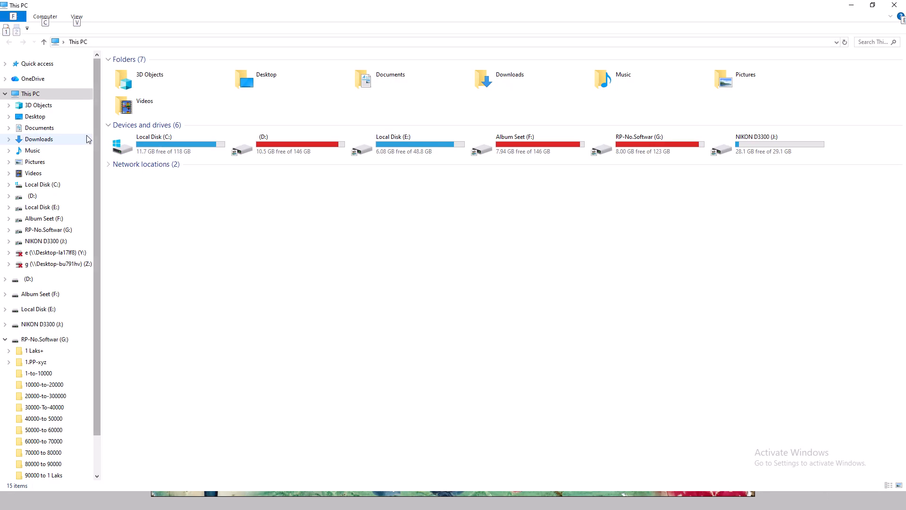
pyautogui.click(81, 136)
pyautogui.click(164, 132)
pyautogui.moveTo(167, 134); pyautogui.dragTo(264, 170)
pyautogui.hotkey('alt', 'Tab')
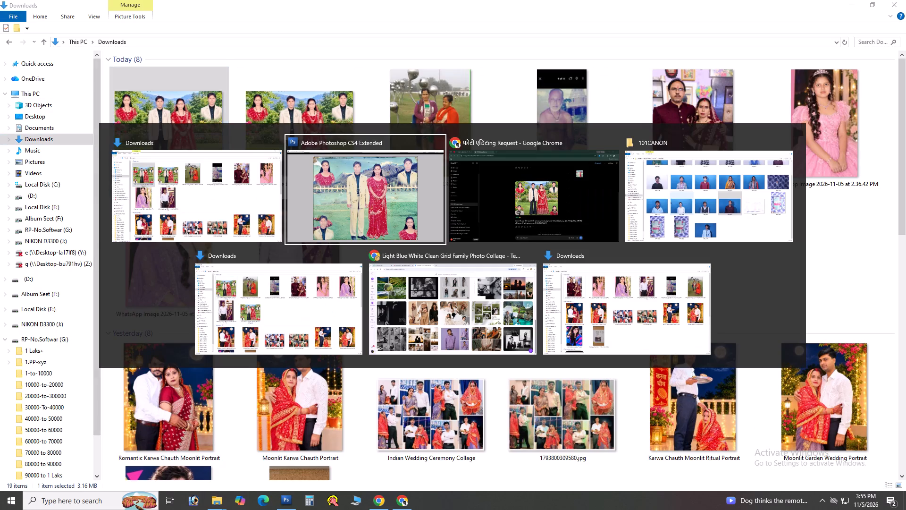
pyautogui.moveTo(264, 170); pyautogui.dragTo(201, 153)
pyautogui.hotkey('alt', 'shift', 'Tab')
# Open the restored garden photo 8x+ from the desktop in Photoshop.
pyautogui.press('super+d')
pyautogui.click(220, 207)
pyautogui.moveTo(160, 180); pyautogui.dragTo(151, 209)
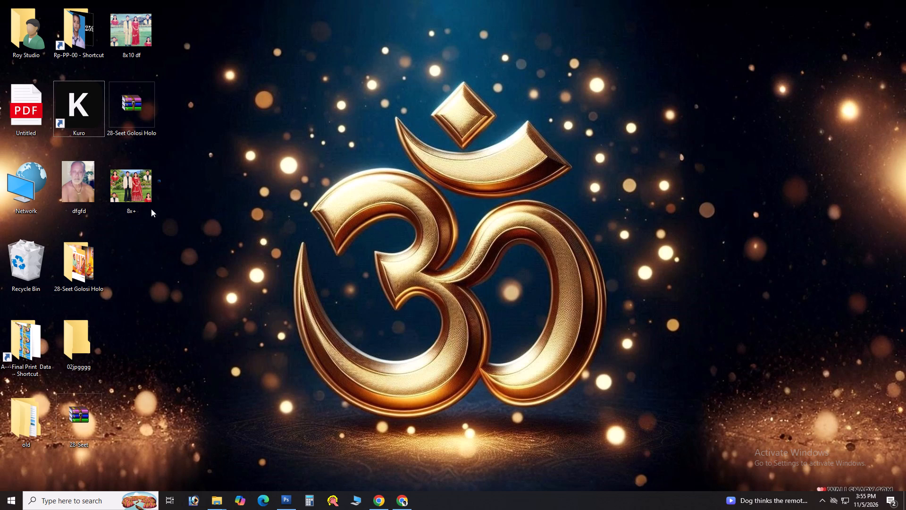
pyautogui.moveTo(151, 209); pyautogui.dragTo(163, 222)
pyautogui.moveTo(146, 198); pyautogui.dragTo(348, 294)
pyautogui.hotkey('alt', 'Tab')
pyautogui.hotkey('alt', 'Tab')
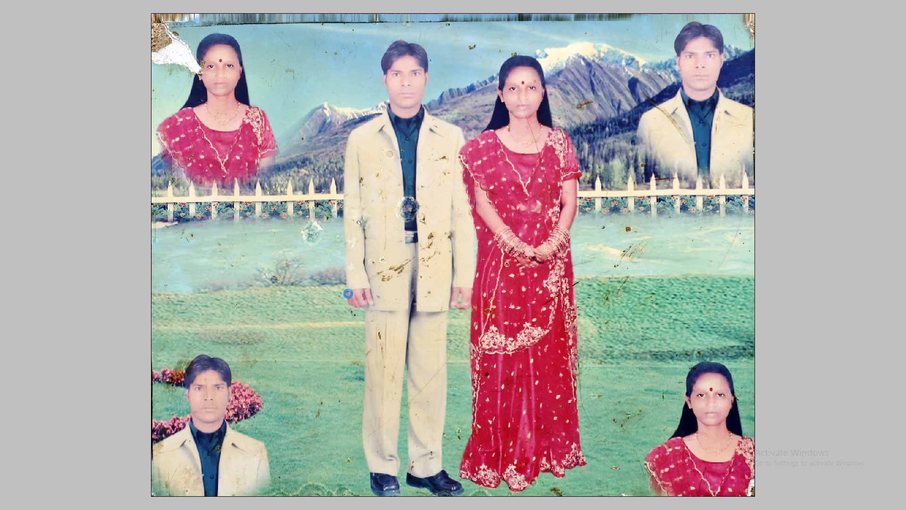
# Compare the open photos and close the old damaged one, leaving the restored garden photo open.
pyautogui.press('0')
pyautogui.hotkey('ctrl', '0')
pyautogui.hotkey('ctrl', '0')
pyautogui.hotkey('ctrl', 'Tab')
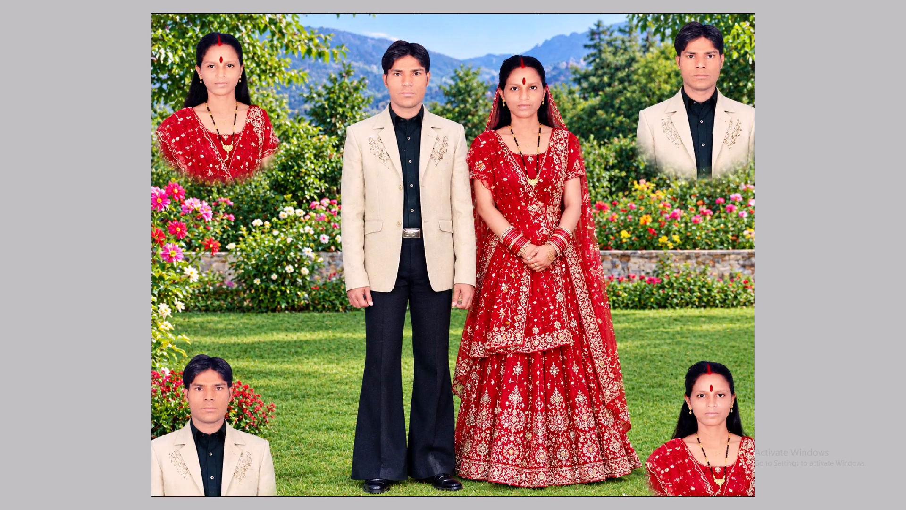
pyautogui.hotkey('ctrl', '0')
pyautogui.hotkey('ctrl', '0')
pyautogui.hotkey('ctrl', 'w')
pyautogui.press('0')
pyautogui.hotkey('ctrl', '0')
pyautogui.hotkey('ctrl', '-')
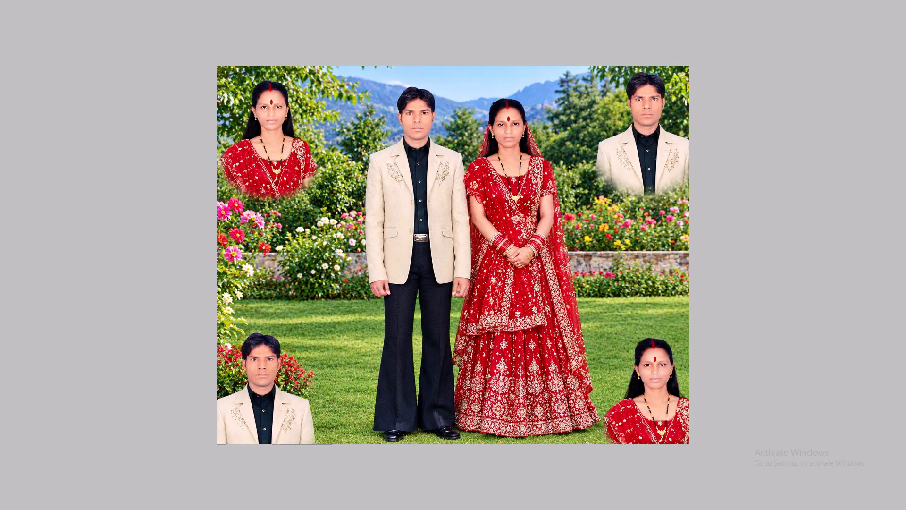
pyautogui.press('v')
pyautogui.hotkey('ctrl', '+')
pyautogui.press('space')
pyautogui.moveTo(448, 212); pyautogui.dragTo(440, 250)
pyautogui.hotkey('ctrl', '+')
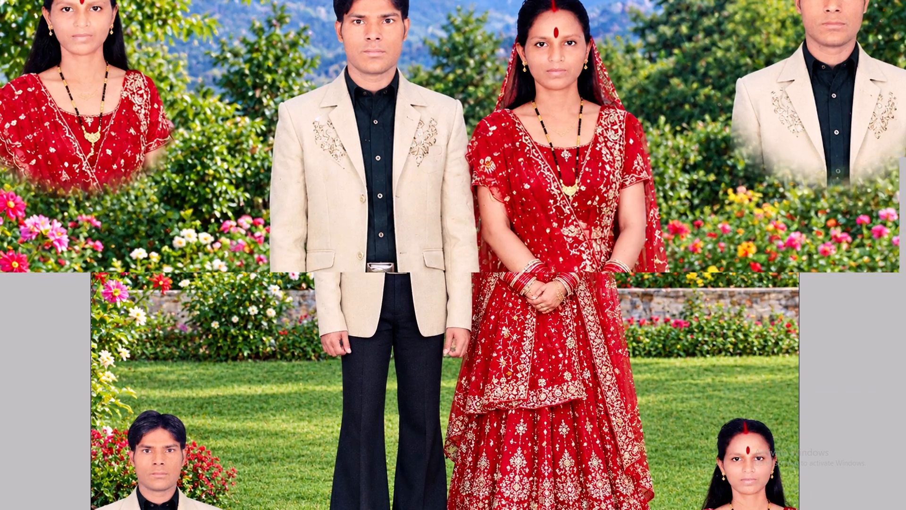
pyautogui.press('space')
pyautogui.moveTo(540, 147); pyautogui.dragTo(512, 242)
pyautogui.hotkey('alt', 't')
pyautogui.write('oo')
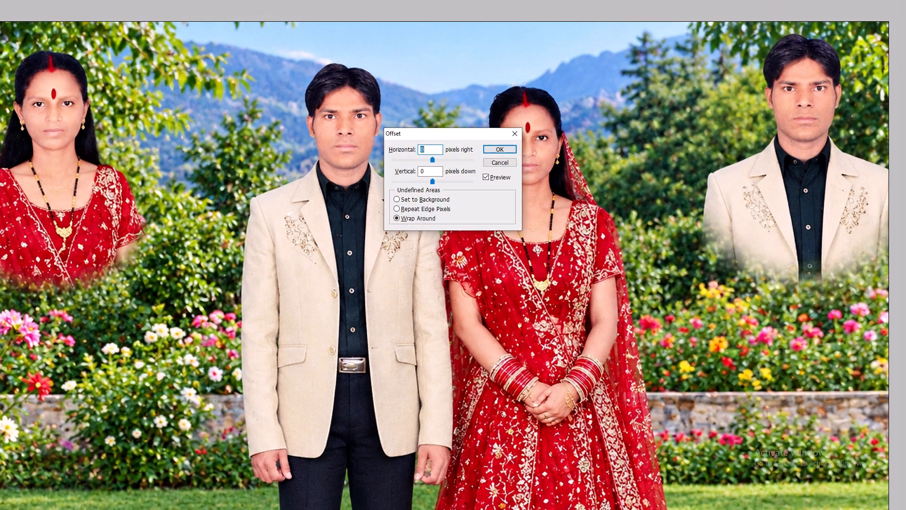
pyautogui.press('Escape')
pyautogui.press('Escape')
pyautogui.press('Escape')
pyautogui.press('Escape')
# Apply the Imagenomic Portraiture skin-smoothing filter to the restored photo with the Default preset.
pyautogui.click(512, 242)
pyautogui.hotkey('alt', 't')
pyautogui.write('ii')
pyautogui.press('Return')
pyautogui.press('Return')
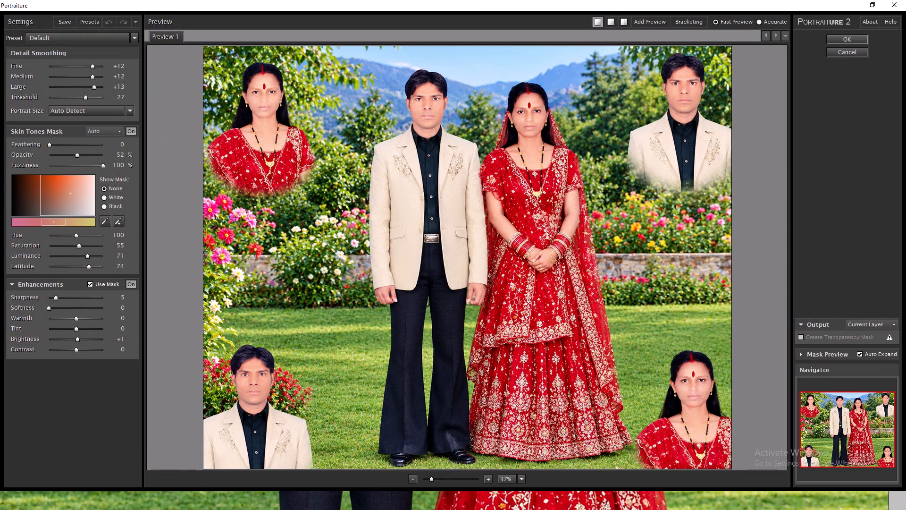
pyautogui.press('Return')
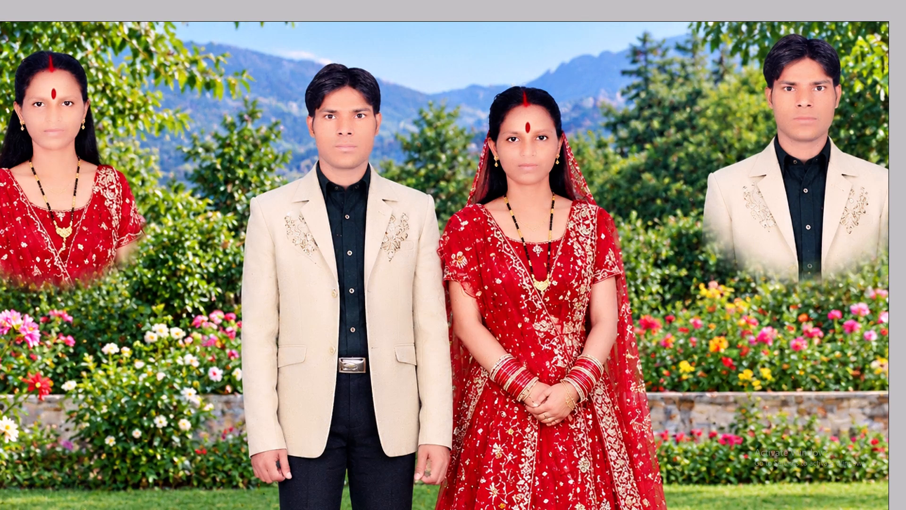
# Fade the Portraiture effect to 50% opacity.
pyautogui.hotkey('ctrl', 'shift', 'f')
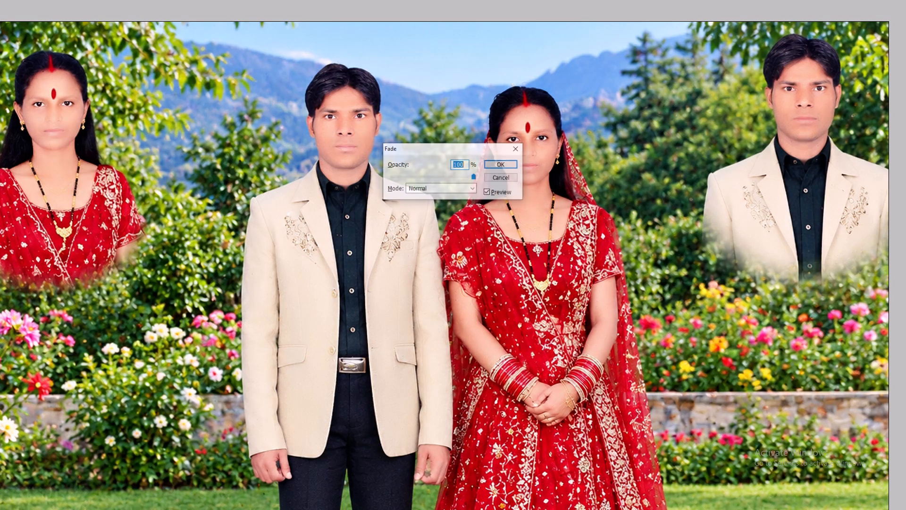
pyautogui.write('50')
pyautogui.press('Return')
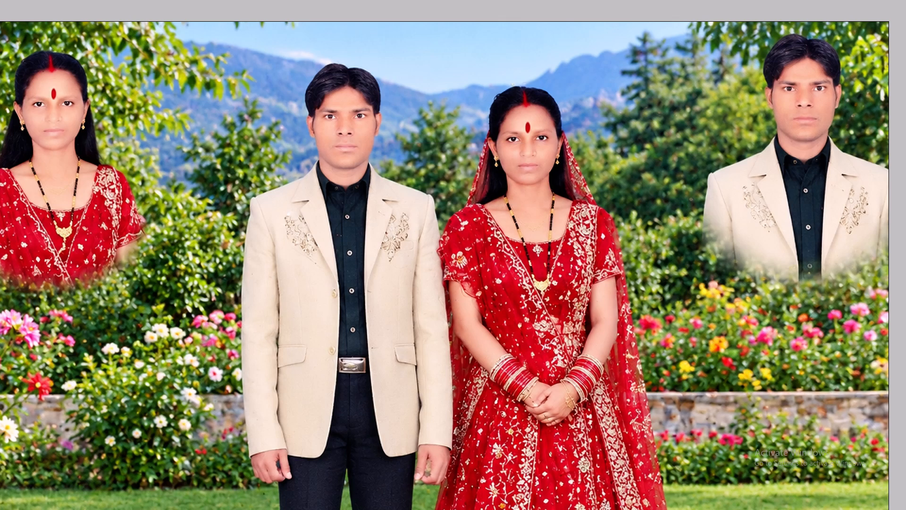
# Set the Portraiture fade to 40% opacity.
pyautogui.hotkey('ctrl', 'shift', 'f')
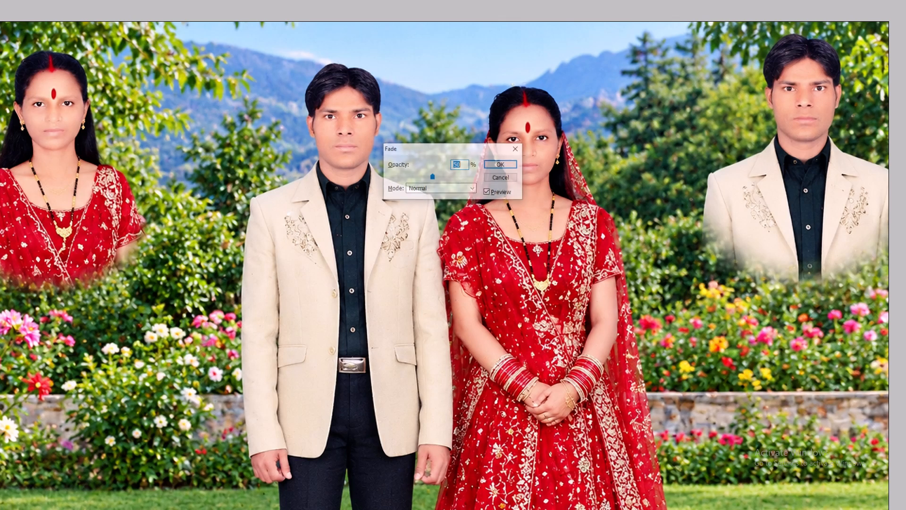
pyautogui.write('40')
pyautogui.press('Return')
# Apply the Neat Image noise reduction filter with its current settings and fade it to 60% opacity.
pyautogui.hotkey('alt', 't')
pyautogui.press('Up')
pyautogui.press('Up')
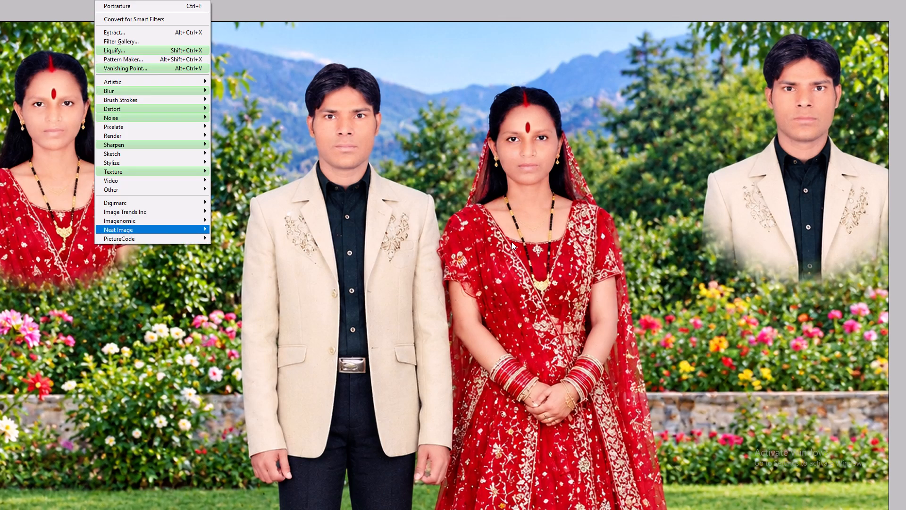
pyautogui.press('Return')
pyautogui.press('Return')
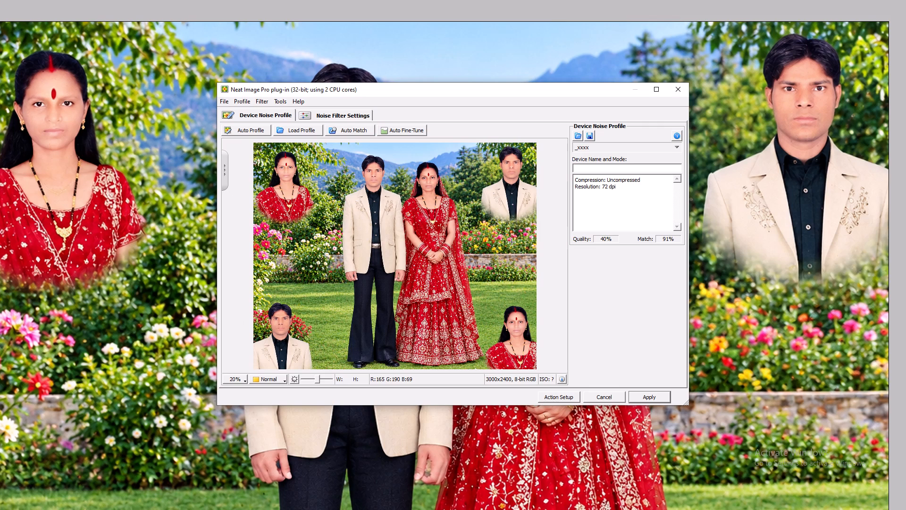
pyautogui.press('Return')
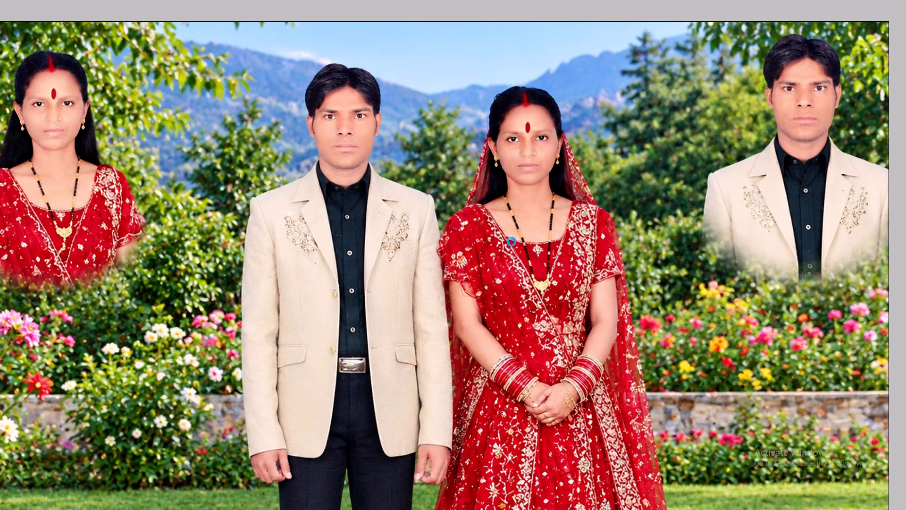
pyautogui.hotkey('ctrl', 'shift', 'f')
pyautogui.write('60')
pyautogui.press('Return')
# Apply the PictureCode Noise Ninja filter to the whole photo with its current settings.
pyautogui.hotkey('ctrl', '-')
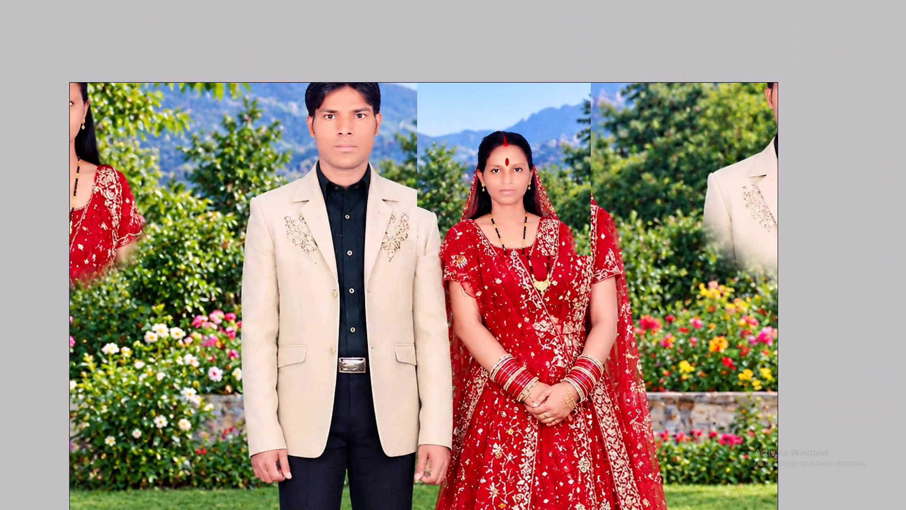
pyautogui.hotkey('alt', 't')
pyautogui.press('Up')
pyautogui.press('Return')
pyautogui.press('Return')
pyautogui.press('Tab')
pyautogui.press('Tab')
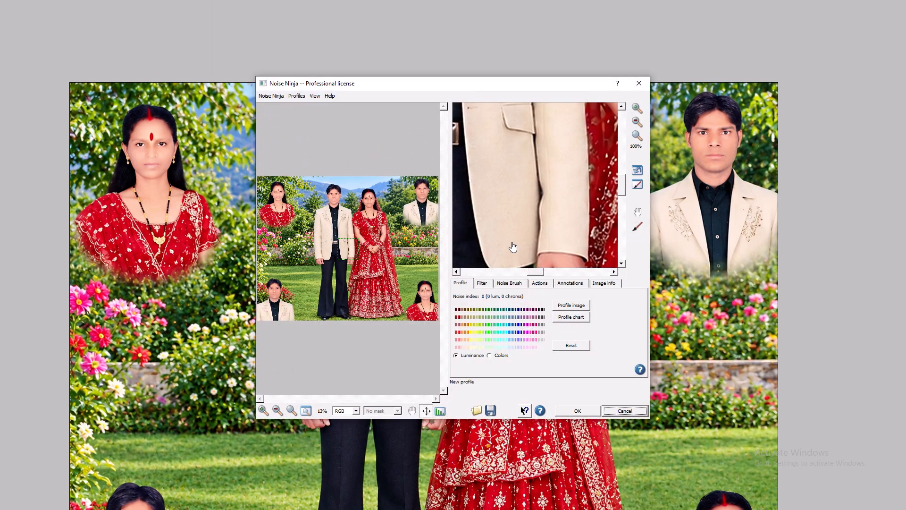
pyautogui.hotkey('shift', 'Tab')
pyautogui.press('Return')
pyautogui.press('Return')
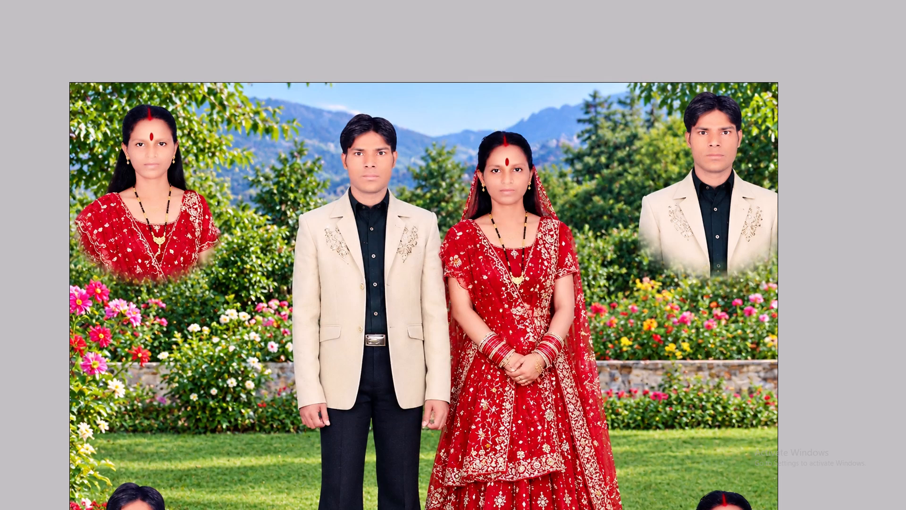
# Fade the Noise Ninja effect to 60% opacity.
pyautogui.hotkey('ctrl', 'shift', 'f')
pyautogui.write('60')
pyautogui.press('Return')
# Set the Noise Ninja fade to 70% opacity.
pyautogui.hotkey('ctrl', 'shift', 'f')
pyautogui.write('70')
pyautogui.press('Return')
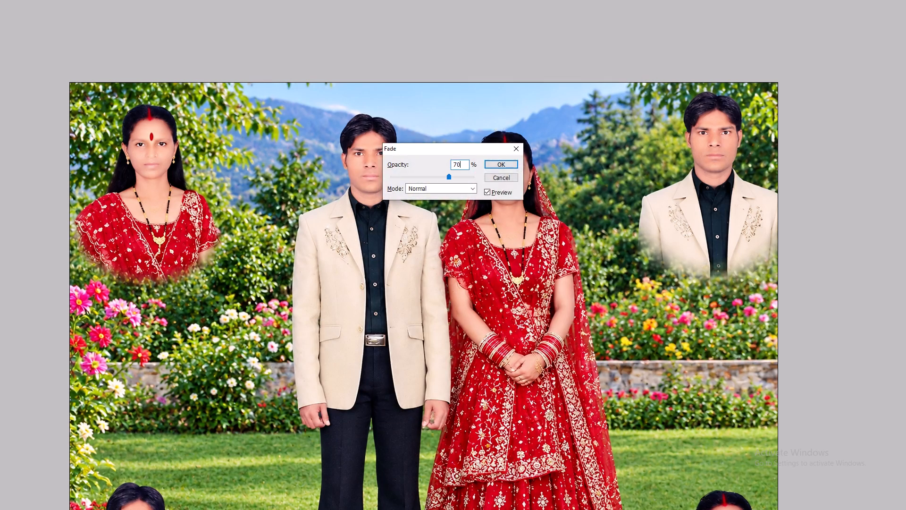
# Add a blurred frame with a thin white inner line around the photo, stepping back once, and merge the visible layers.
pyautogui.hotkey('ctrl', '-')
pyautogui.write('v0')
pyautogui.hotkey('ctrl', '0')
pyautogui.hotkey('ctrl', '0')
pyautogui.press('F4')
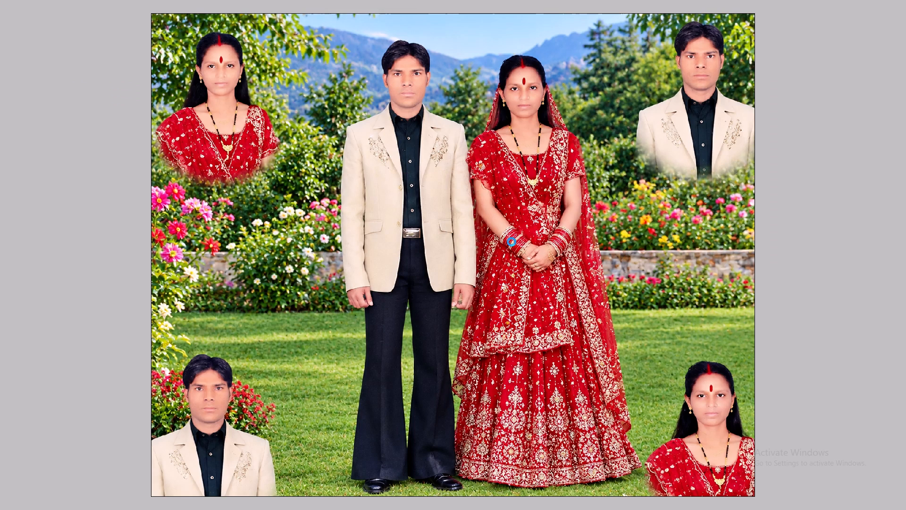
pyautogui.hotkey('ctrl', '-')
pyautogui.hotkey('ctrl', 'alt', 'z')
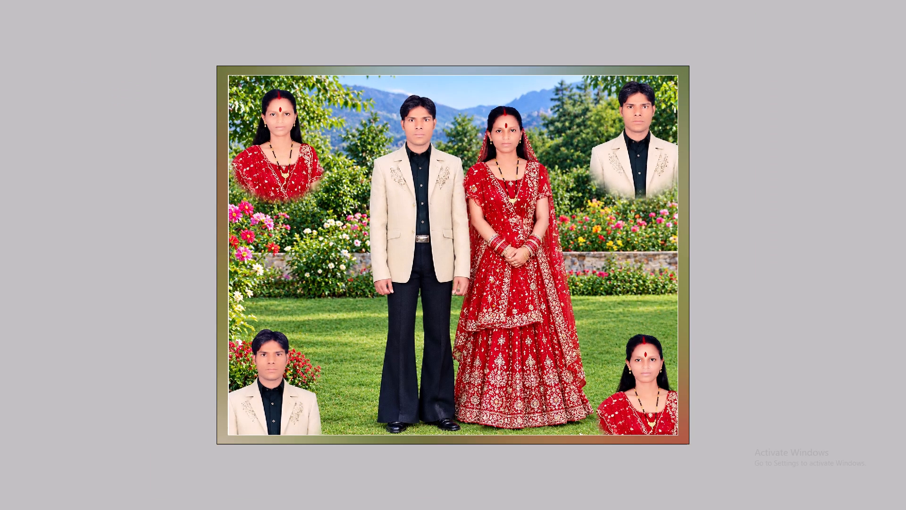
pyautogui.hotkey('ctrl', 'shift', 'e')
# Check the framed photo's dimensions and resolution in Image Size.
pyautogui.press('ctrl+Insert')
pyautogui.hotkey('alt', 'i')
pyautogui.hotkey('alt', 'i')
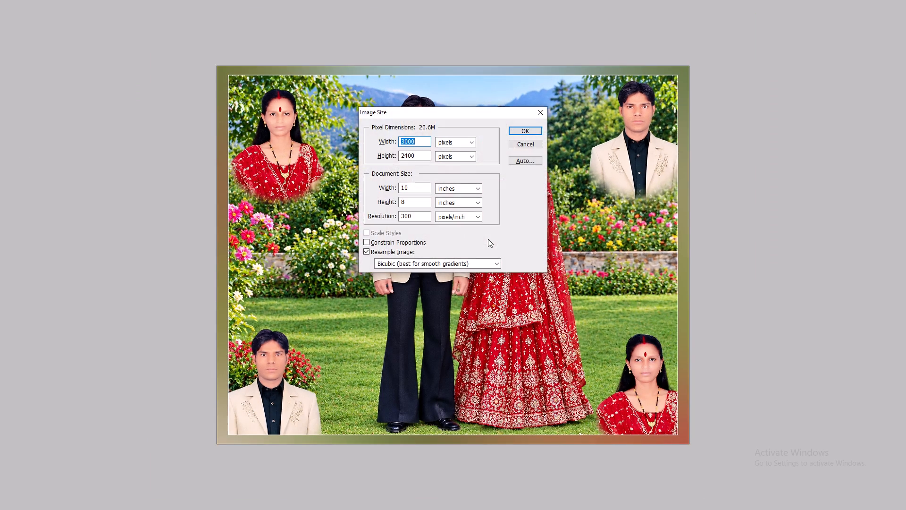
pyautogui.press('Return')
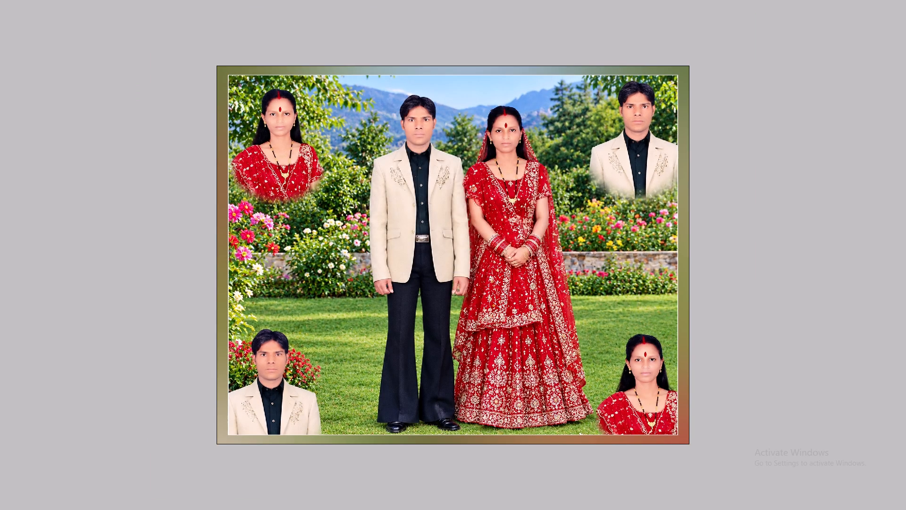
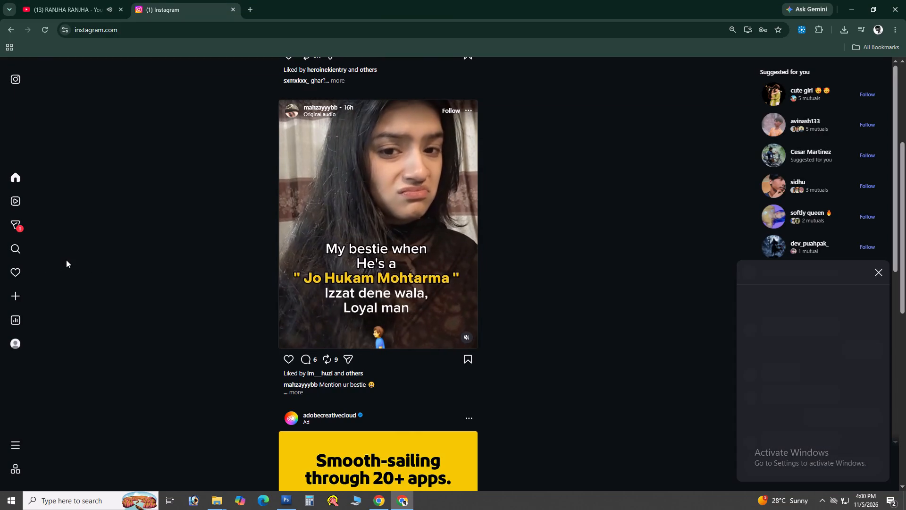
# Dismiss the open Instagram chat and watch the "Mention ur bestie" reel from the feed, returning to the feed when done.
pyautogui.click(877, 273)
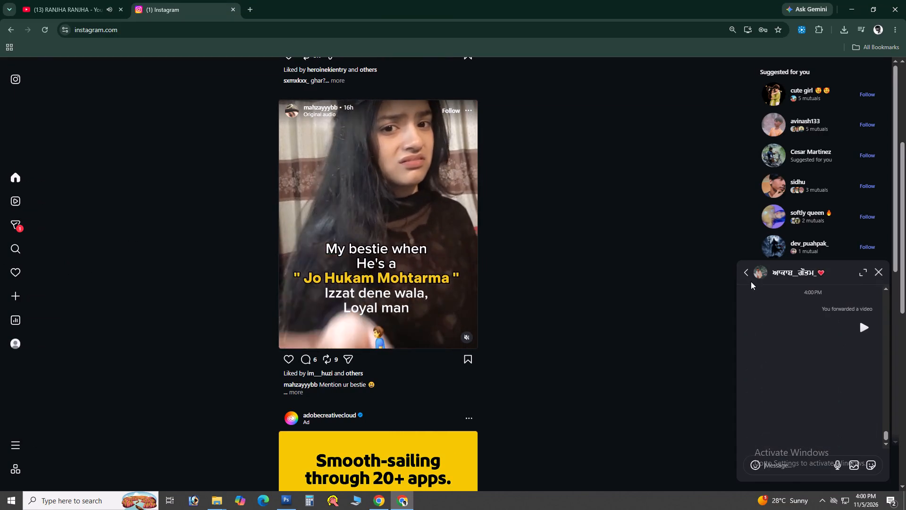
pyautogui.click(585, 295)
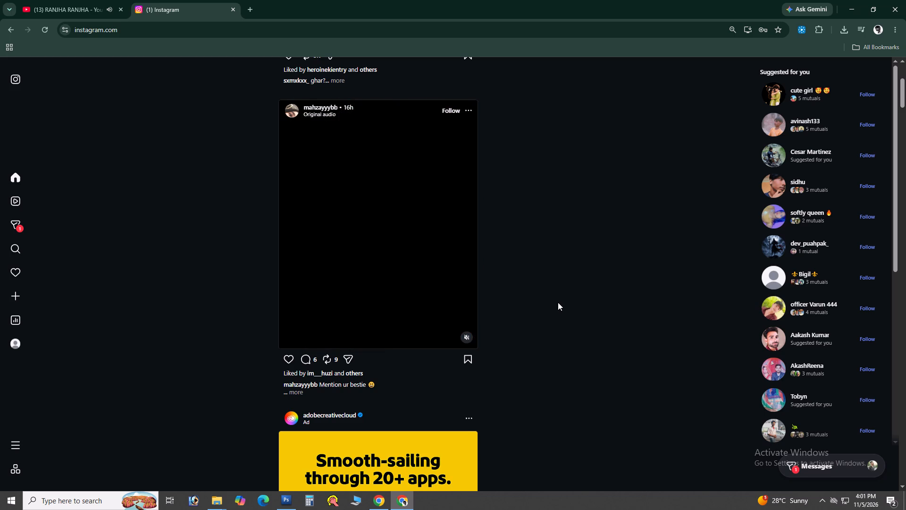
pyautogui.click(399, 300)
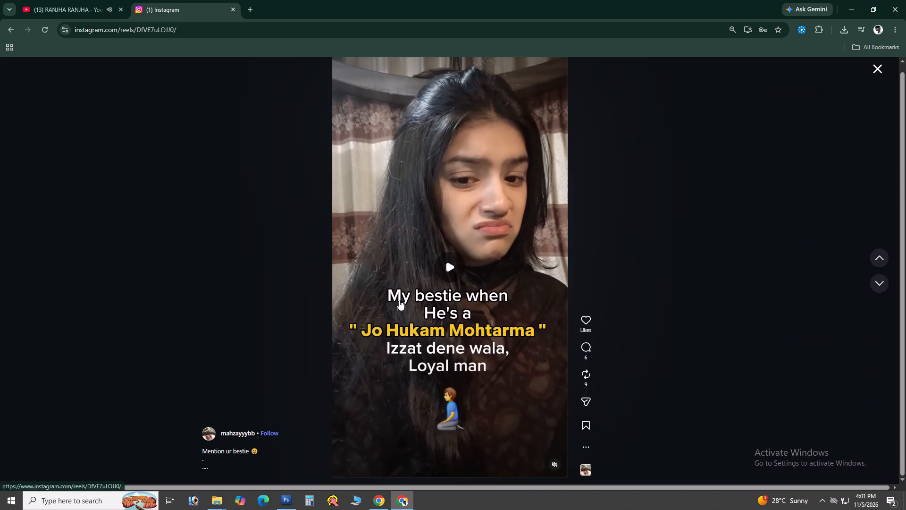
pyautogui.click(399, 300)
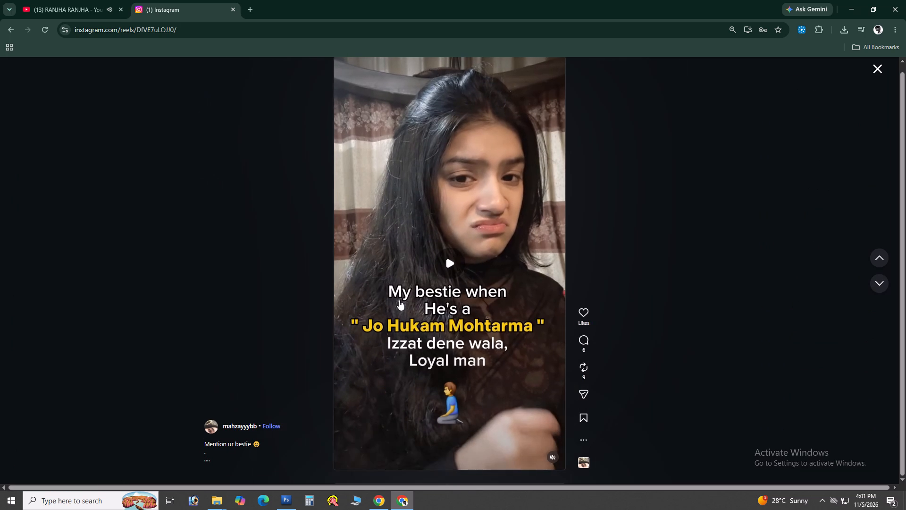
pyautogui.click(399, 300)
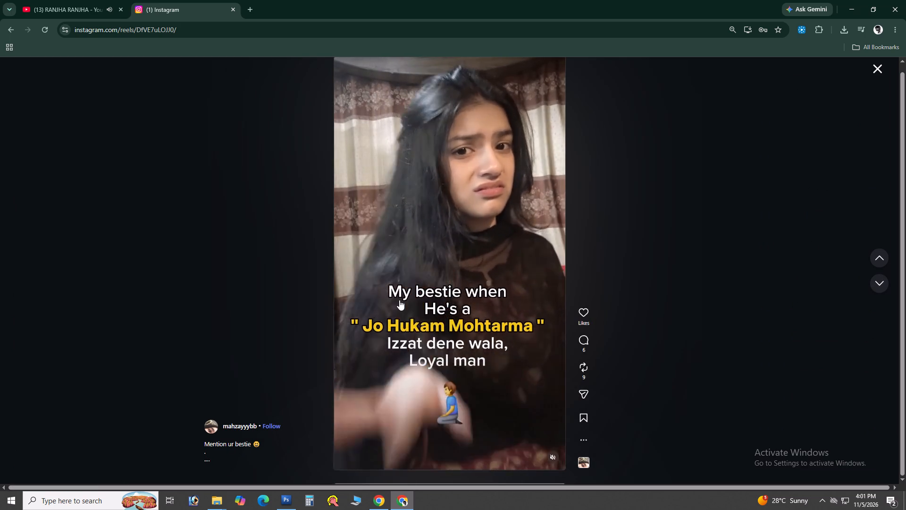
pyautogui.click(393, 320)
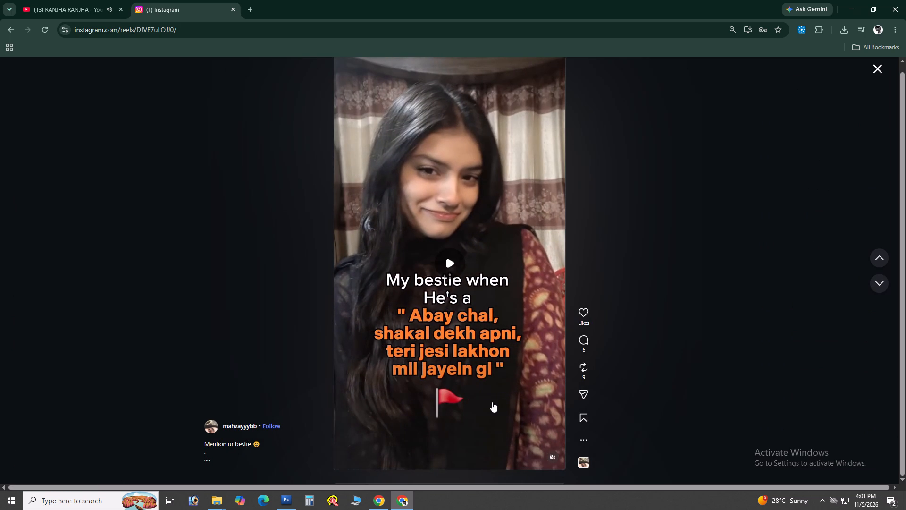
pyautogui.click(492, 402)
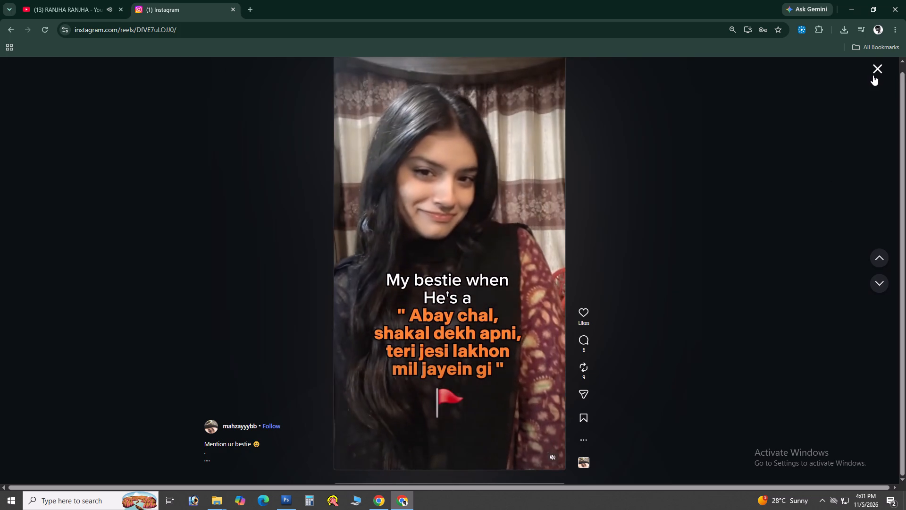
pyautogui.click(872, 75)
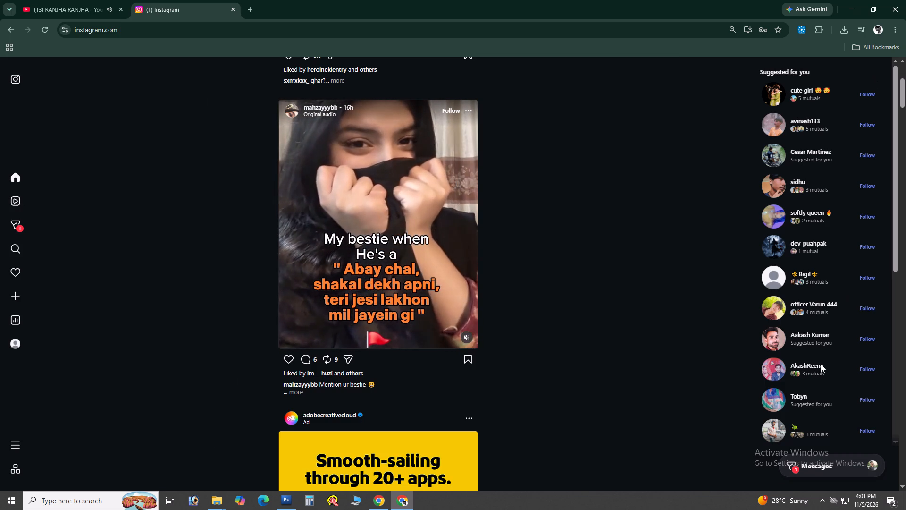
# Open the DCIM folder on the NIKON D3300 (J:) drive in a maximized File Explorer window.
pyautogui.click(361, 501)
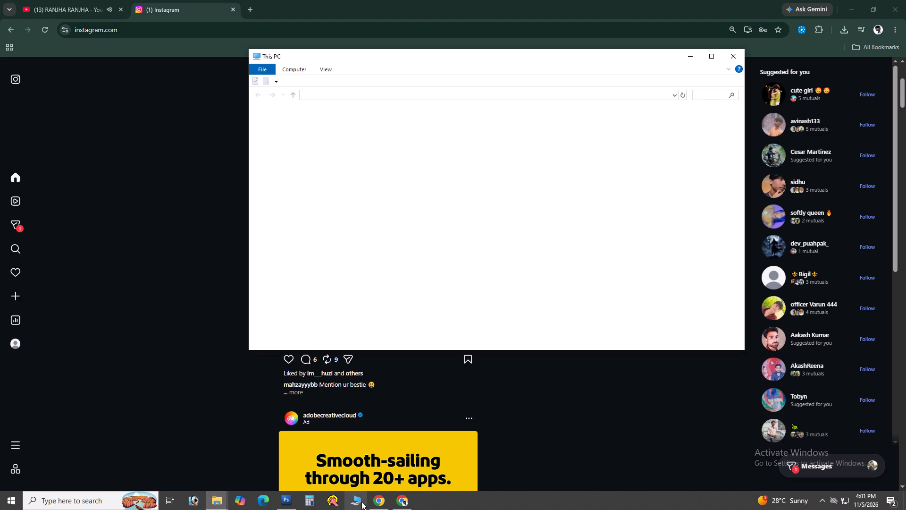
pyautogui.click(713, 53)
pyautogui.doubleClick(766, 146)
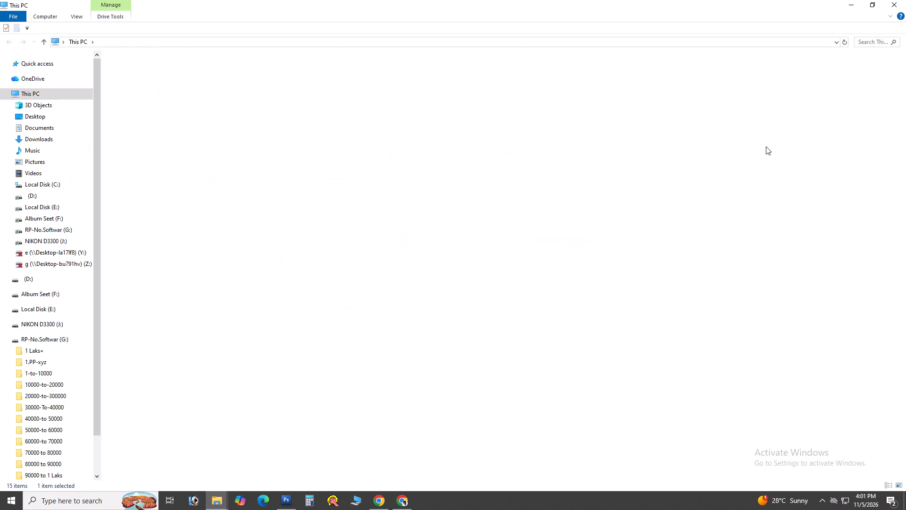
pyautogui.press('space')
pyautogui.press('Return')
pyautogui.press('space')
pyautogui.press('Right')
pyautogui.press('Return')
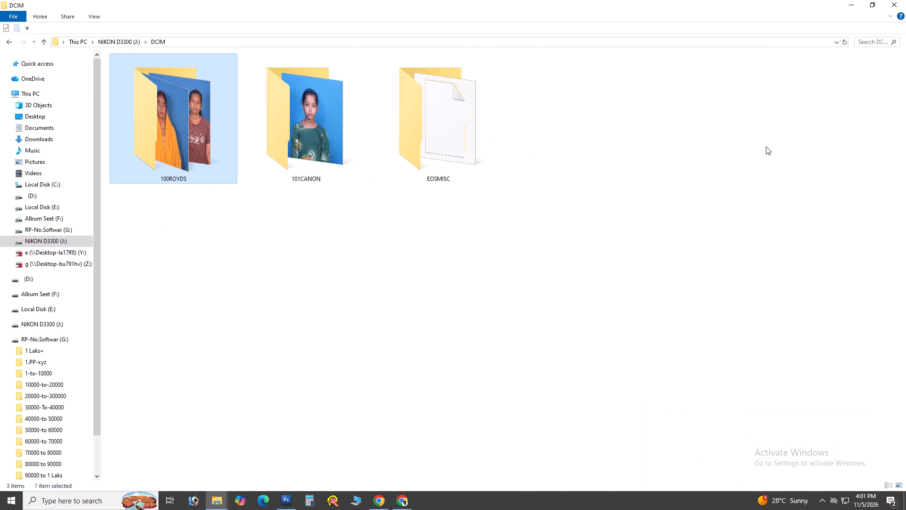
# Open IMG_0054 from the camera card's 101CANON folder in Photoshop.
pyautogui.press('Right')
pyautogui.press('Return')
pyautogui.press('End')
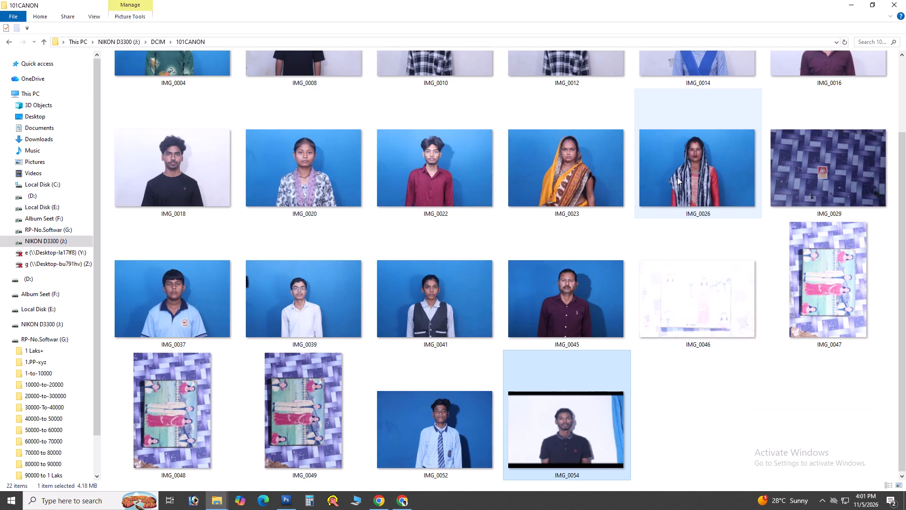
pyautogui.scroll(-5, 613, 363)
pyautogui.moveTo(597, 426); pyautogui.dragTo(578, 423)
pyautogui.hotkey('alt', 'Tab')
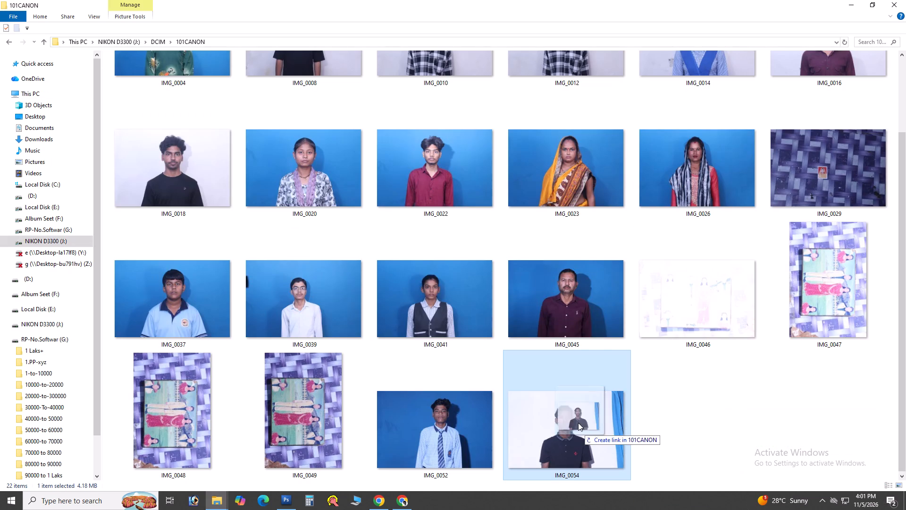
pyautogui.moveTo(578, 423); pyautogui.dragTo(518, 397)
pyautogui.hotkey('alt', 'Tab')
pyautogui.hotkey('alt', 'Tab')
pyautogui.hotkey('alt', 'shift', 'Tab')
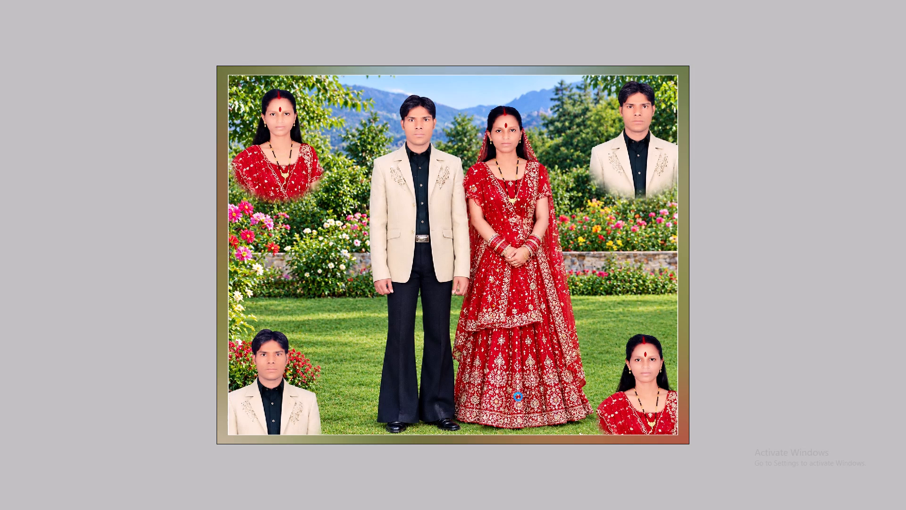
pyautogui.hotkey('ctrl', '0')
pyautogui.hotkey('ctrl', '0')
pyautogui.press('v')
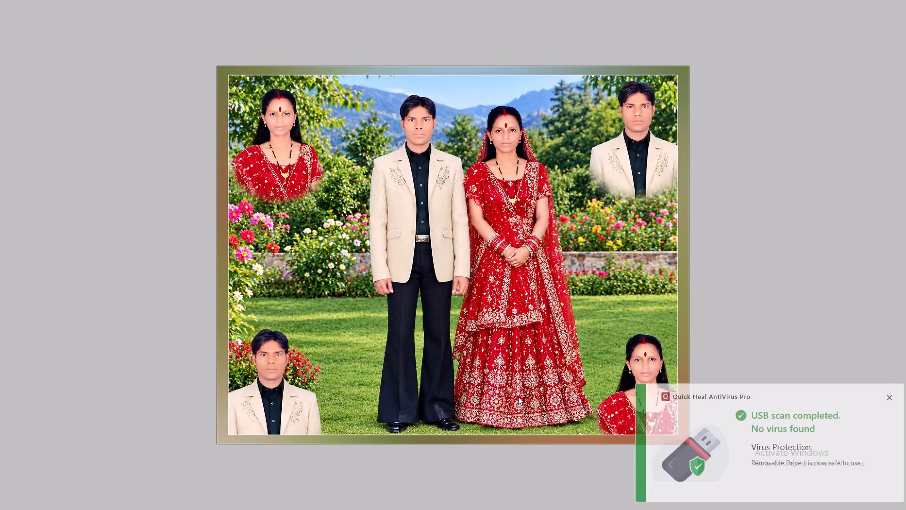
pyautogui.click(892, 388)
pyautogui.click(327, 211)
# Return to the framed couple photo and open the 00 numbering template from the Rp-PP-00 folder on the Desktop.
pyautogui.hotkey('ctrl', 'Tab')
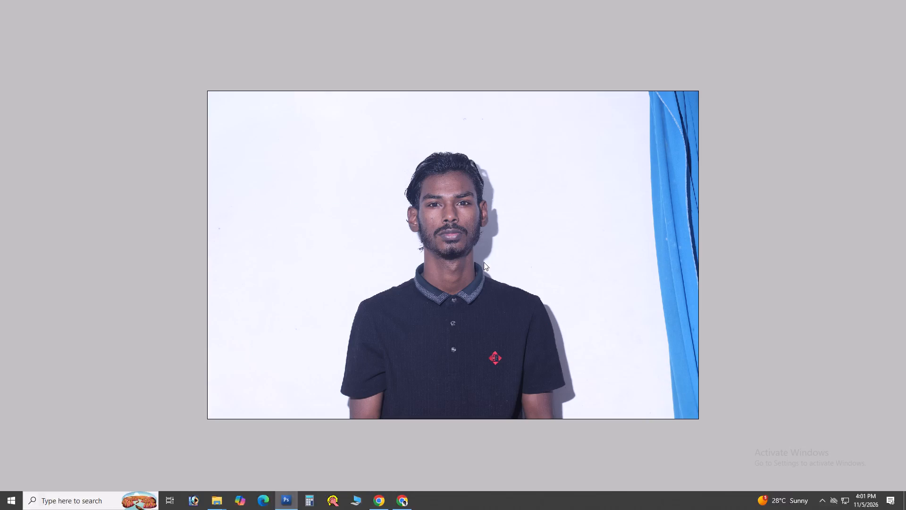
pyautogui.press('v')
pyautogui.hotkey('ctrl', 'o')
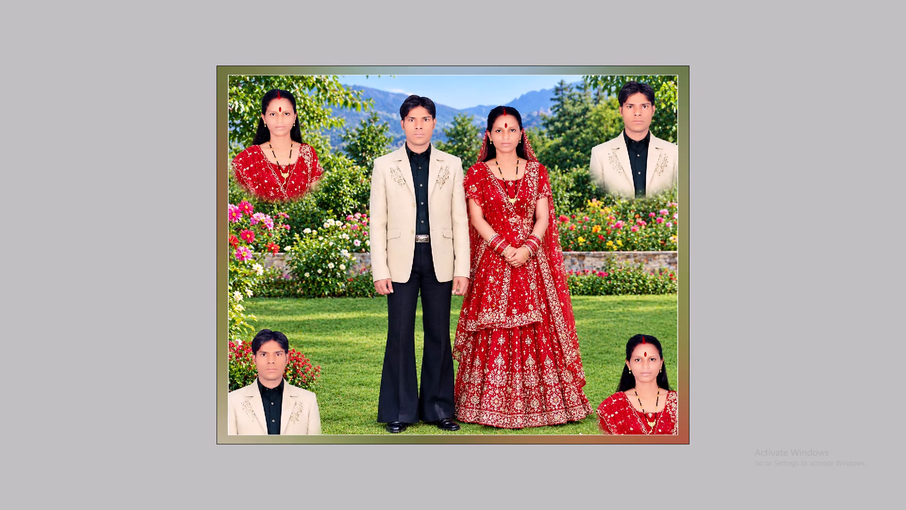
pyautogui.click(20, 85)
pyautogui.scroll(-2, 501, 266)
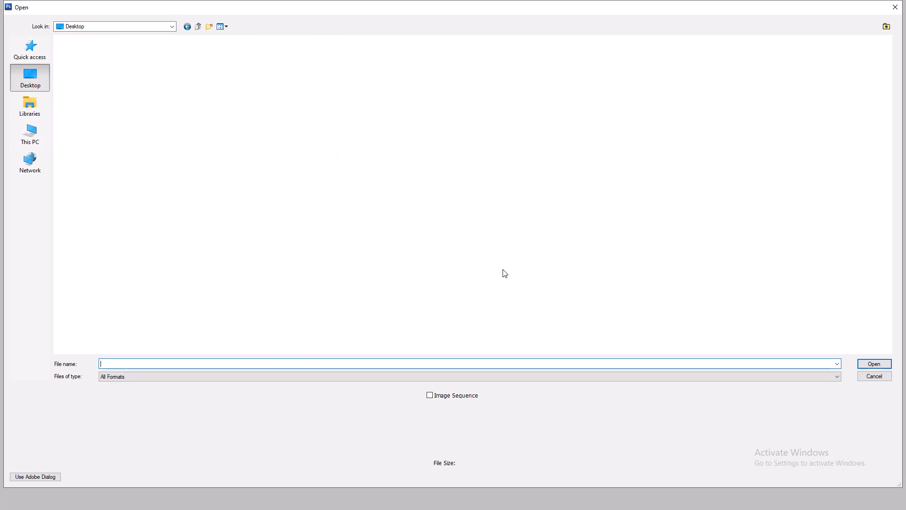
pyautogui.scroll(-7, 503, 269)
pyautogui.click(634, 207)
pyautogui.click(636, 197)
pyautogui.press('Return')
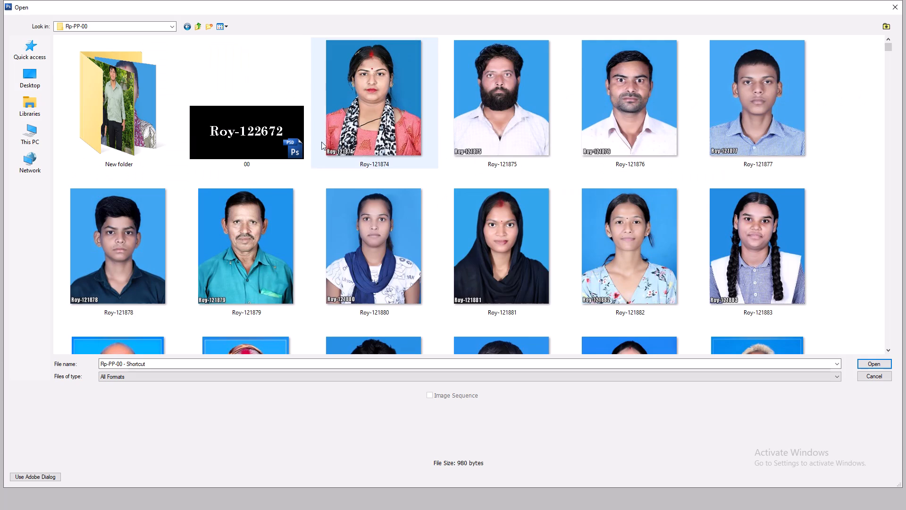
pyautogui.click(224, 129)
pyautogui.press('Return')
pyautogui.hotkey('ctrl', '0')
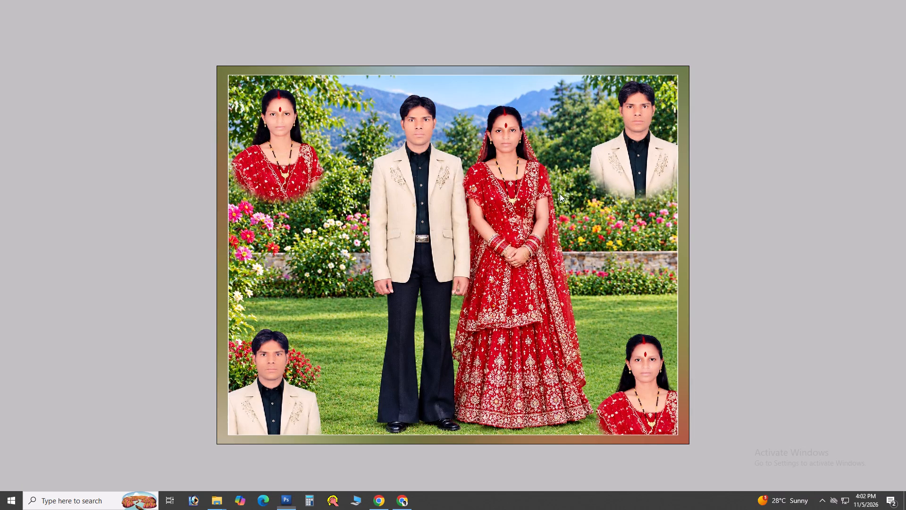
pyautogui.hotkey('ctrl', '0')
pyautogui.press('t')
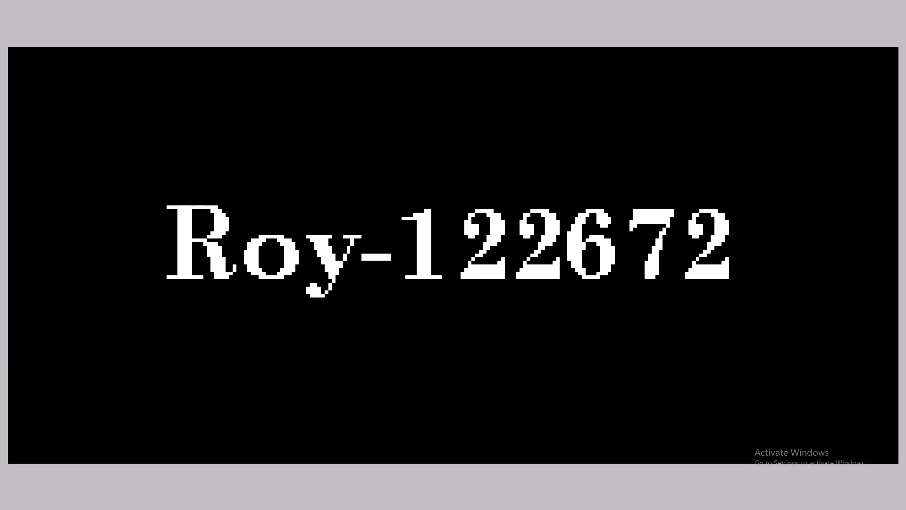
pyautogui.moveTo(695, 243); pyautogui.dragTo(735, 258)
pyautogui.press('3')
pyautogui.press('Return')
pyautogui.hotkey('ctrl', 's')
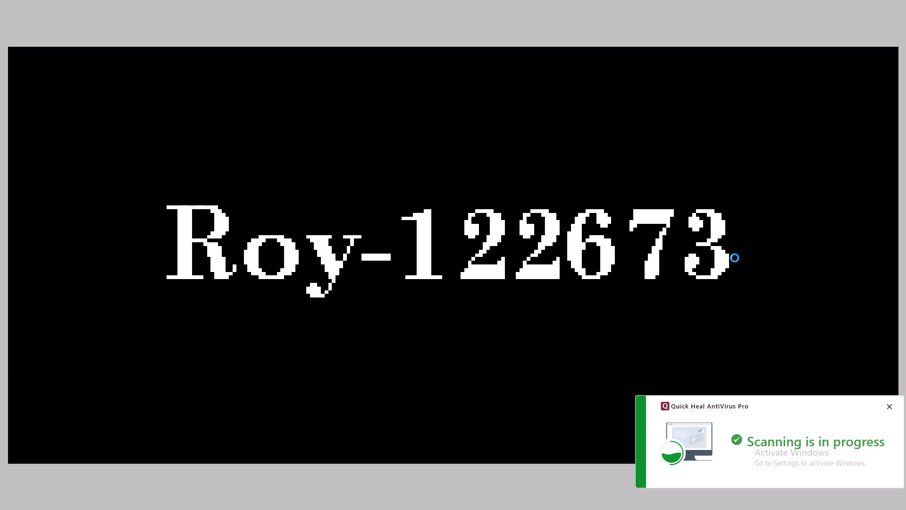
pyautogui.press('v')
pyautogui.press('f')
pyautogui.moveTo(92, 105); pyautogui.dragTo(224, 217)
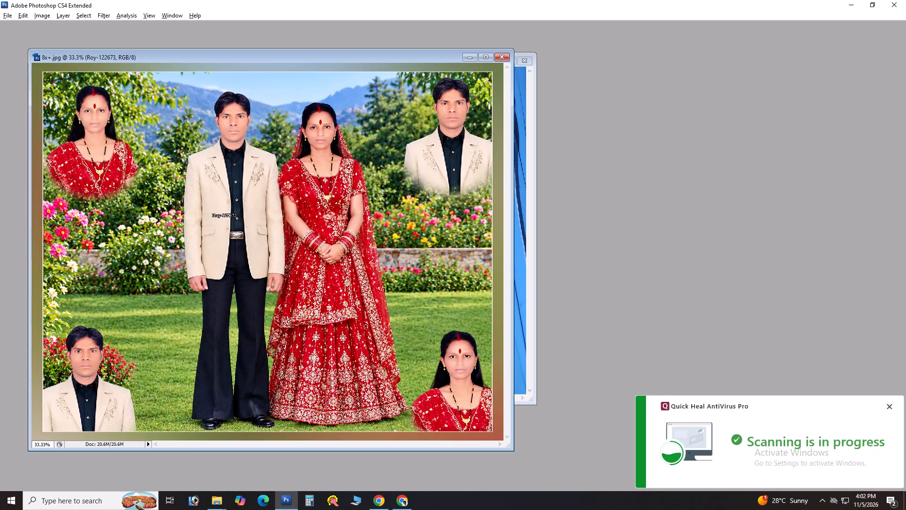
pyautogui.press('f')
pyautogui.press('f')
pyautogui.press('f')
pyautogui.moveTo(445, 222); pyautogui.dragTo(642, 279)
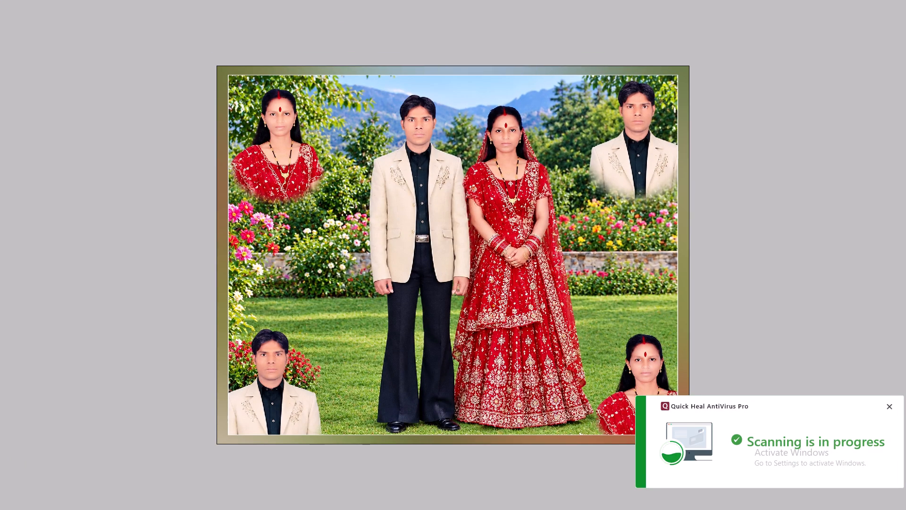
pyautogui.moveTo(642, 279); pyautogui.dragTo(348, 114)
pyautogui.moveTo(332, 106); pyautogui.dragTo(269, 80)
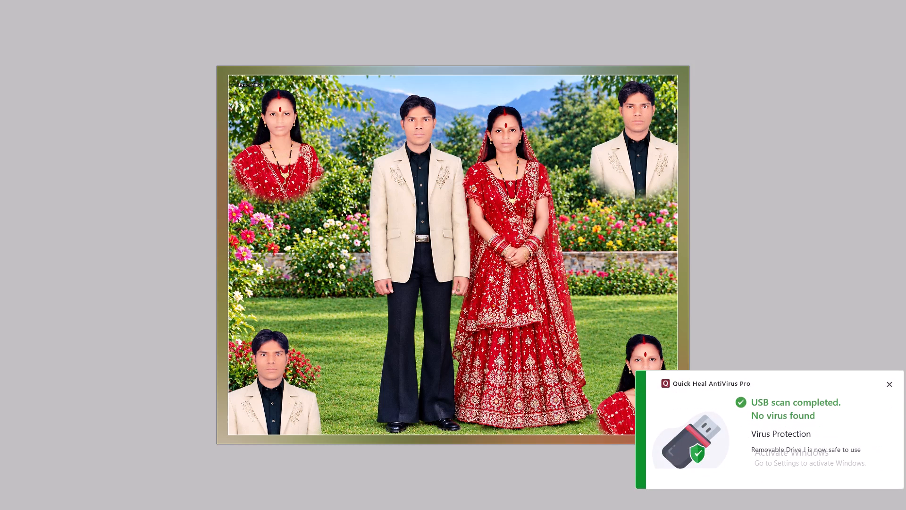
pyautogui.moveTo(269, 80); pyautogui.dragTo(262, 78)
pyautogui.hotkey('ctrl', 'space')
pyautogui.keyDown('ctrl'); pyautogui.moveTo(211, 69); pyautogui.dragTo(385, 152); pyautogui.keyUp('ctrl')
pyautogui.hotkey('ctrl', 't')
pyautogui.keyDown('alt'); pyautogui.keyDown('shift'); pyautogui.moveTo(318, 125); pyautogui.dragTo(345, 119); pyautogui.keyUp('shift'); pyautogui.keyUp('alt')
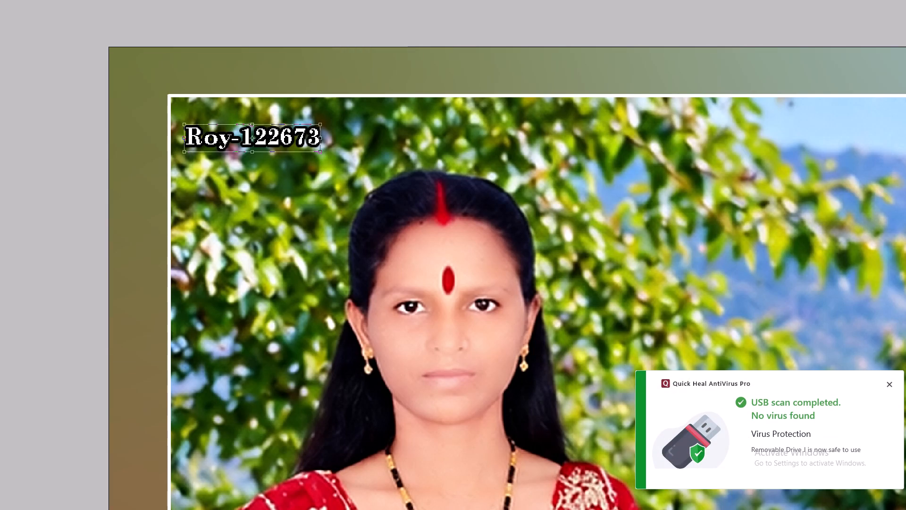
pyautogui.keyDown('alt'); pyautogui.keyDown('shift'); pyautogui.moveTo(345, 119); pyautogui.dragTo(346, 119); pyautogui.keyUp('shift'); pyautogui.keyUp('alt')
pyautogui.press('Return')
pyautogui.hotkey('shift', 'Right')
pyautogui.hotkey('shift', 'Right')
pyautogui.hotkey('shift', 'Up')
pyautogui.hotkey('shift', 'Up')
pyautogui.hotkey('shift', 'Up')
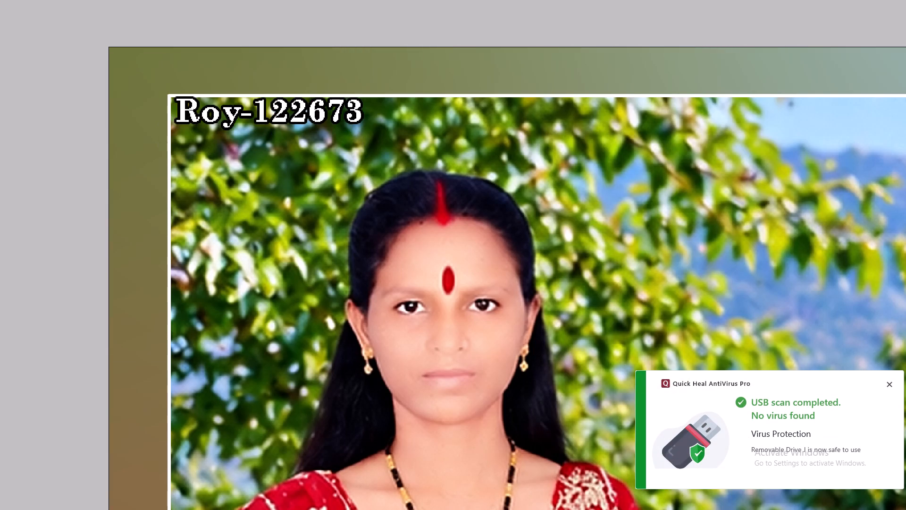
pyautogui.press('Left')
pyautogui.press('Down')
pyautogui.press('Down')
pyautogui.press('Down')
pyautogui.press('Down')
pyautogui.press('Down')
pyautogui.press('Down')
pyautogui.press('Down')
pyautogui.hotkey('ctrl', '0')
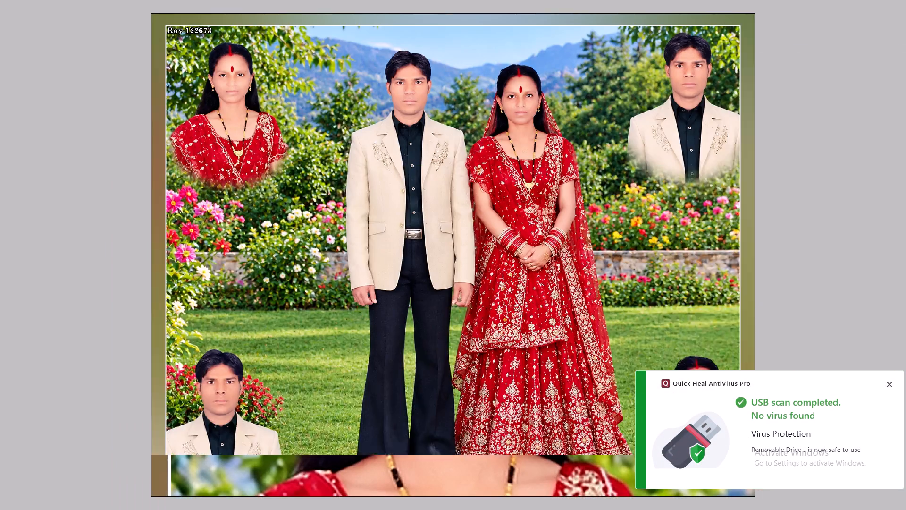
pyautogui.hotkey('ctrl', '-')
pyautogui.hotkey('ctrl', 'shift', 'e')
pyautogui.hotkey('ctrl', 'shift', 's')
pyautogui.click(32, 84)
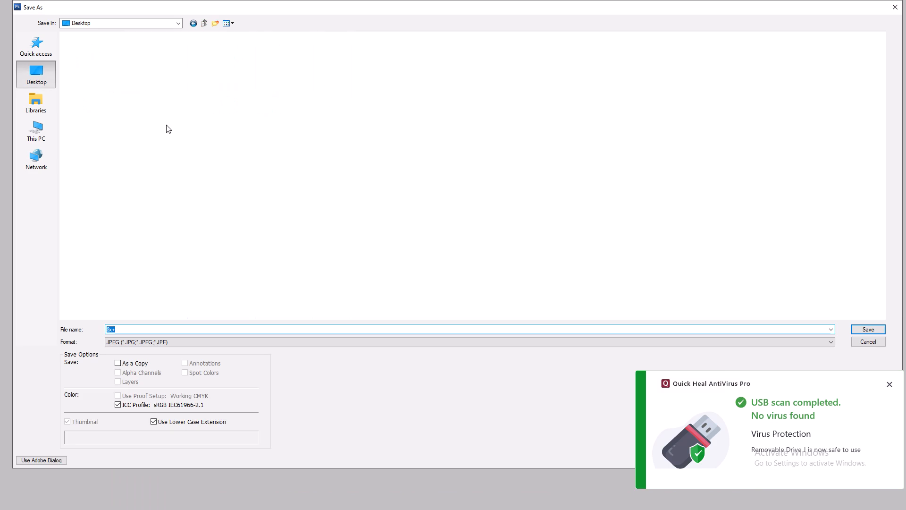
pyautogui.scroll(-5, 343, 192)
pyautogui.hotkey('alt', 'f')
pyautogui.press('j')
pyautogui.scroll(-5, 398, 242)
pyautogui.click(448, 156)
pyautogui.tripleClick(448, 156)
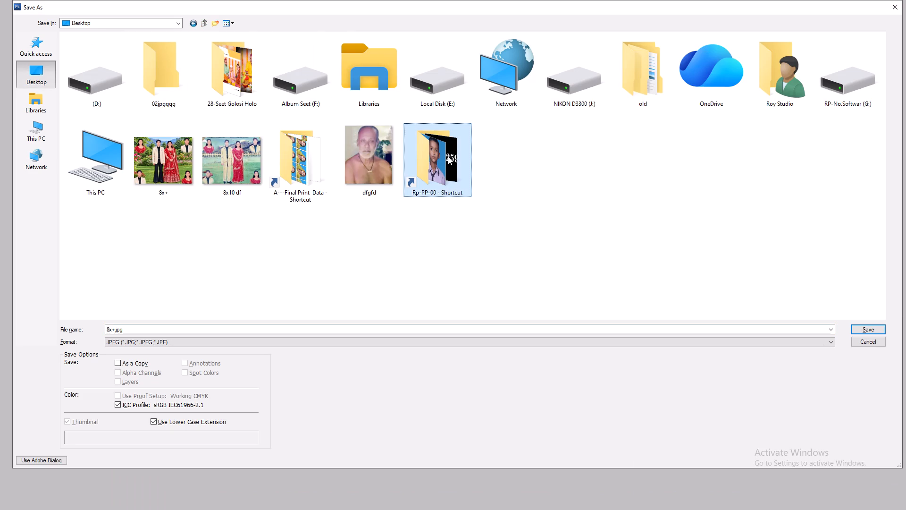
pyautogui.press('End')
pyautogui.press('End')
pyautogui.press('End')
pyautogui.press('End')
pyautogui.click(418, 329)
pyautogui.press('Right')
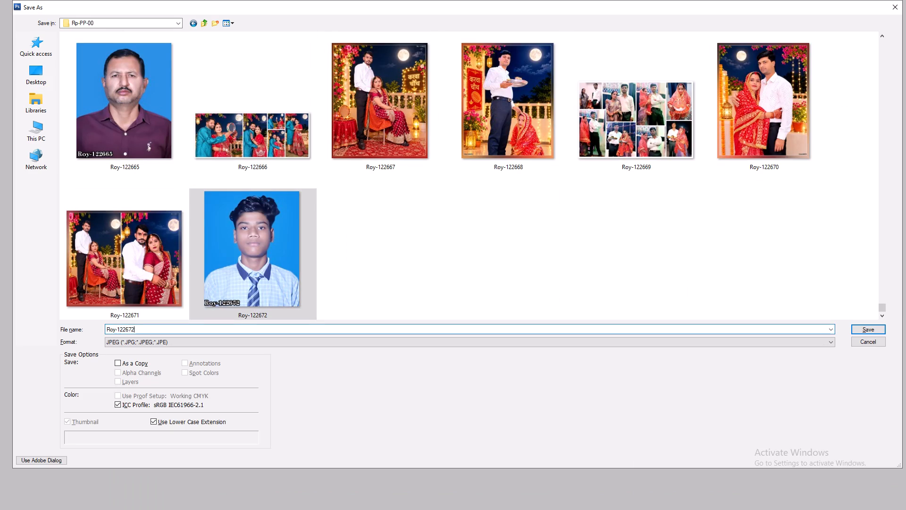
pyautogui.press('BackSpace')
pyautogui.press('3')
pyautogui.press('Return')
pyautogui.press('Return')
# Close the couple photo and the numbering template, leaving the portrait of the man in the dark polo shirt.
pyautogui.hotkey('ctrl', '0')
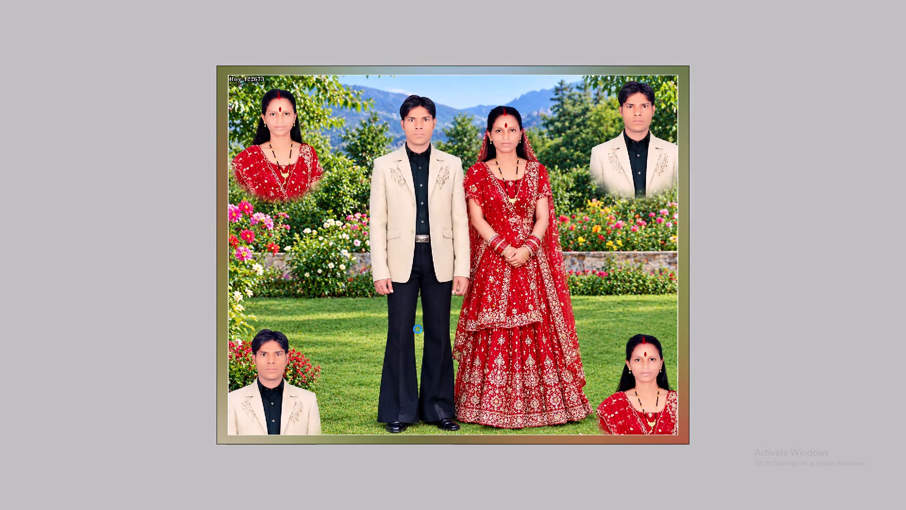
pyautogui.hotkey('ctrl', '0')
pyautogui.hotkey('ctrl', 'w')
pyautogui.hotkey('ctrl', '0')
pyautogui.hotkey('ctrl', 'w')
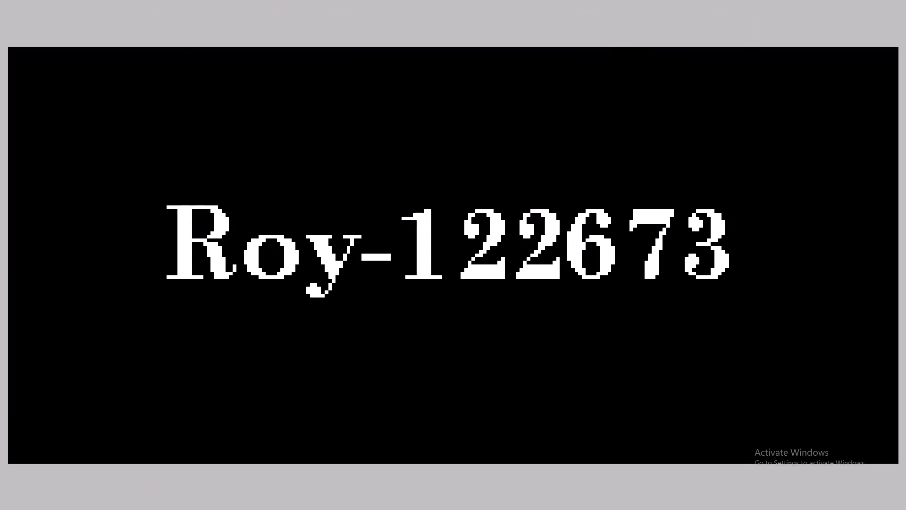
pyautogui.hotkey('ctrl', '0')
pyautogui.hotkey('ctrl', '0')
# Rotate the entire portrait slightly clockwise to straighten the man, and clear the selection.
pyautogui.press('c')
pyautogui.hotkey('ctrl', '-')
pyautogui.hotkey('ctrl', '-')
pyautogui.hotkey('ctrl', 'a')
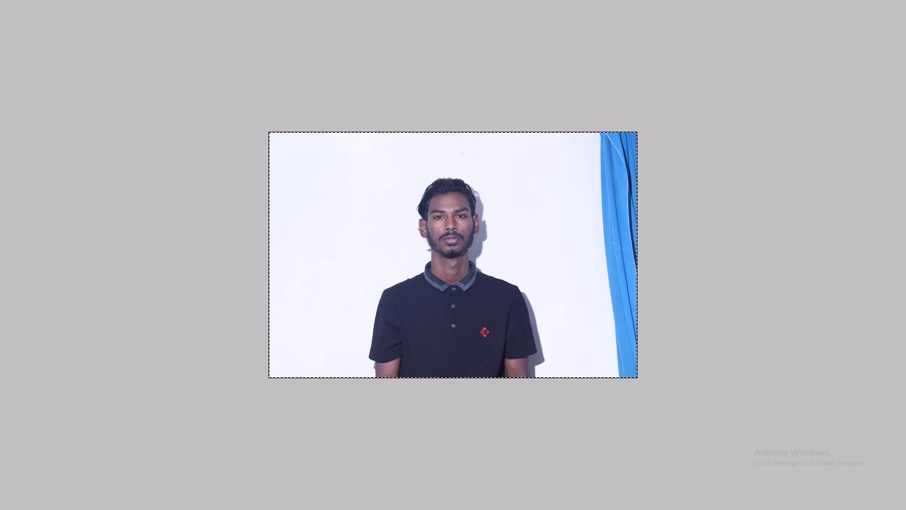
pyautogui.hotkey('ctrl', 't')
pyautogui.moveTo(744, 314); pyautogui.dragTo(744, 322)
pyautogui.press('Return')
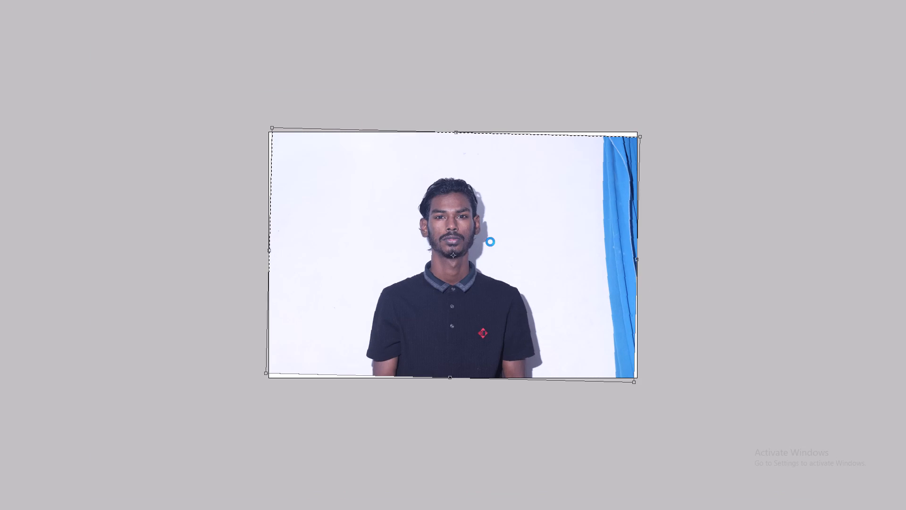
pyautogui.hotkey('ctrl', '0')
pyautogui.hotkey('ctrl', 'd')
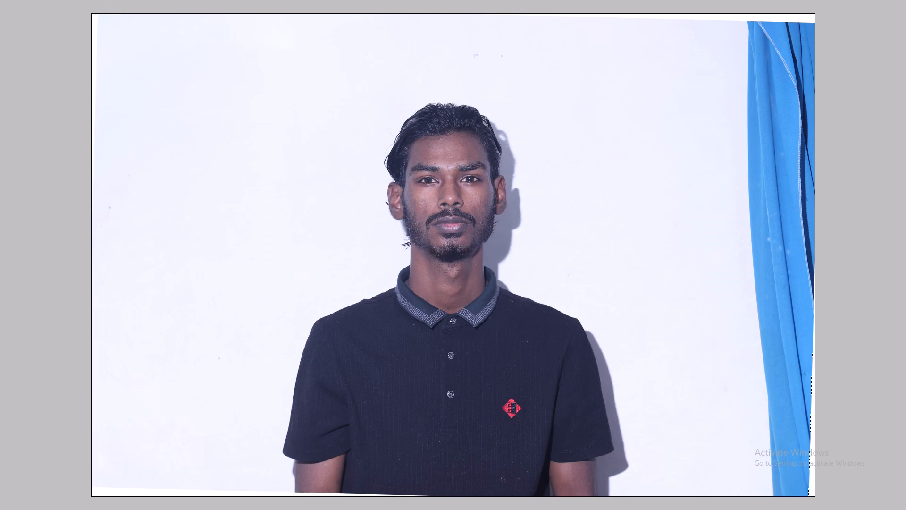
pyautogui.press('c')
pyautogui.press('Return')
# Switch to Chrome, close the Instagram tab, and lower the speaker volume before returning to Photoshop.
pyautogui.hotkey('alt', 'Tab')
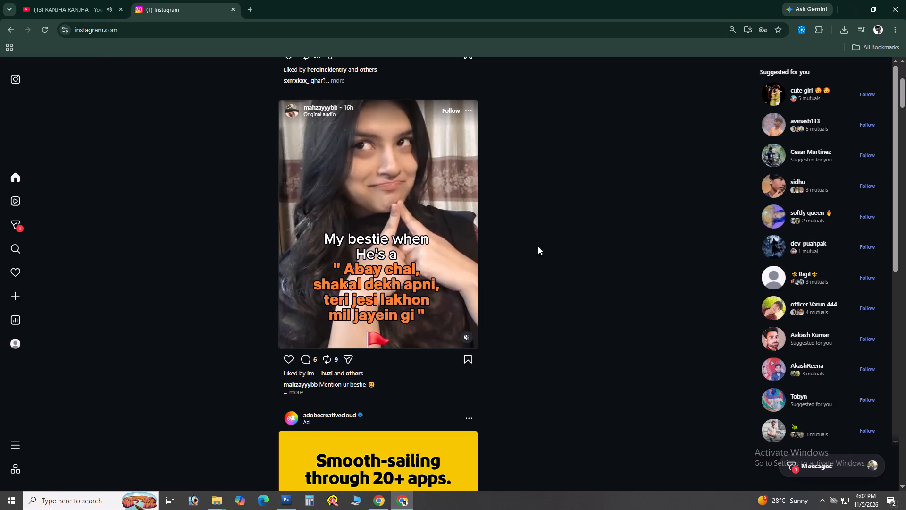
pyautogui.hotkey('ctrl', 'w')
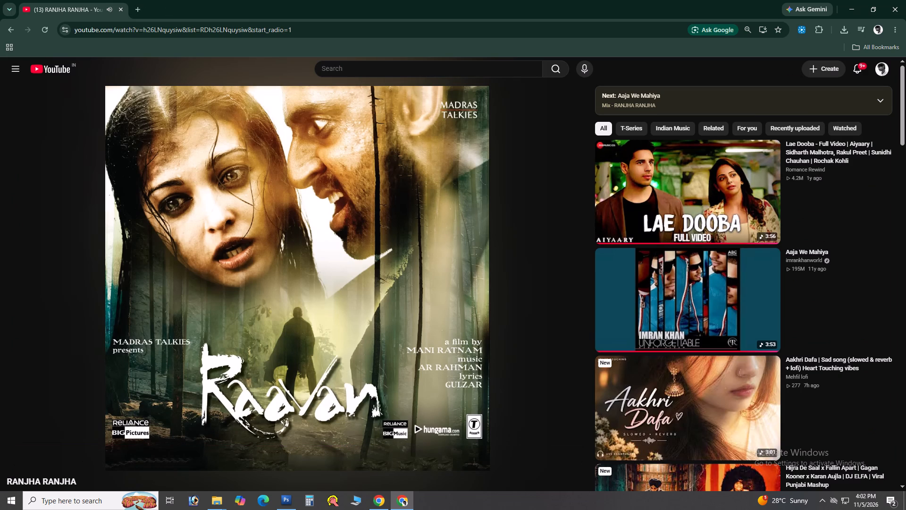
pyautogui.click(822, 498)
pyautogui.click(858, 485)
pyautogui.scroll(-7, 822, 466)
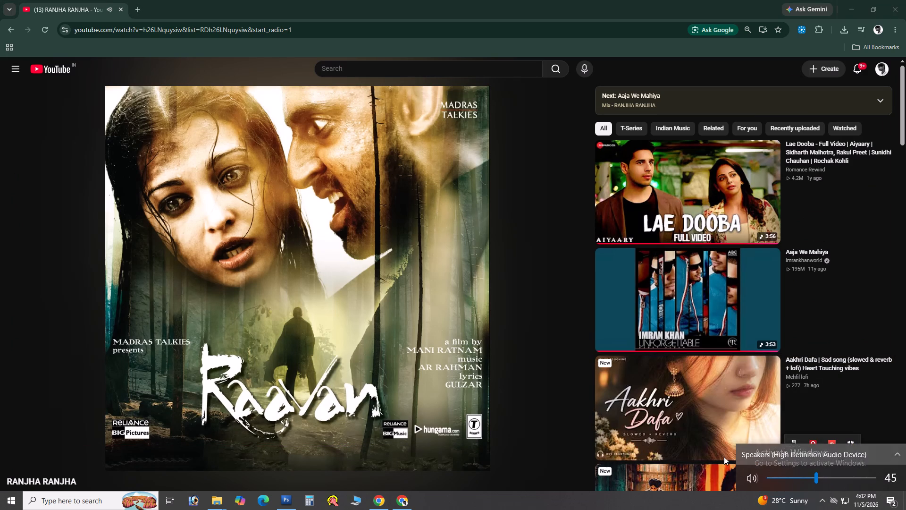
pyautogui.scroll(-2, 588, 457)
pyautogui.scroll(-1, 414, 485)
pyautogui.click(415, 484)
pyautogui.hotkey('alt', 'Tab')
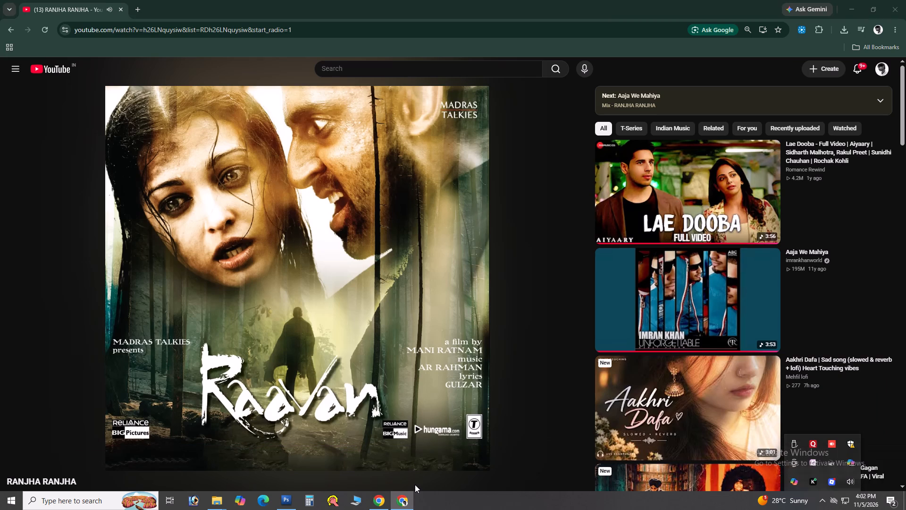
# Rotate the entire portrait a further 0.8° clockwise and clear the selection.
pyautogui.click(450, 195)
pyautogui.hotkey('ctrl', '-')
pyautogui.hotkey('ctrl', 'a')
pyautogui.hotkey('ctrl', 't')
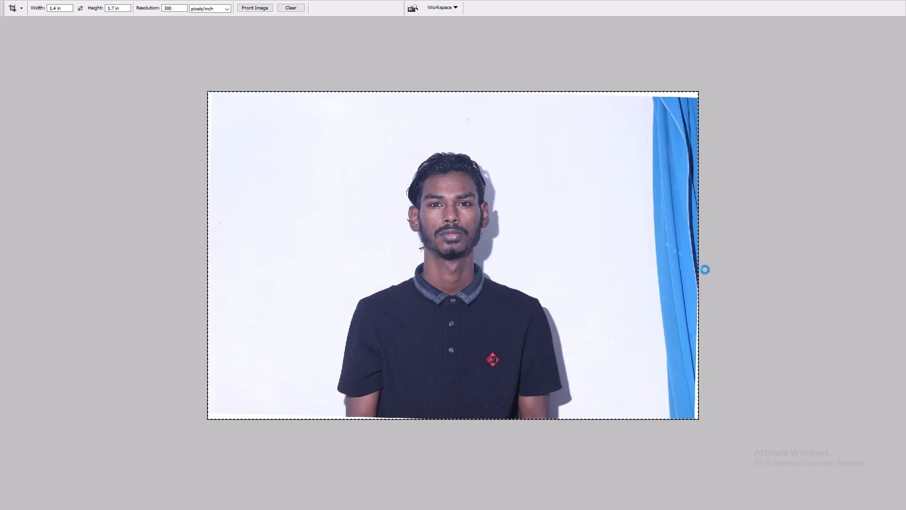
pyautogui.moveTo(759, 309); pyautogui.dragTo(760, 314)
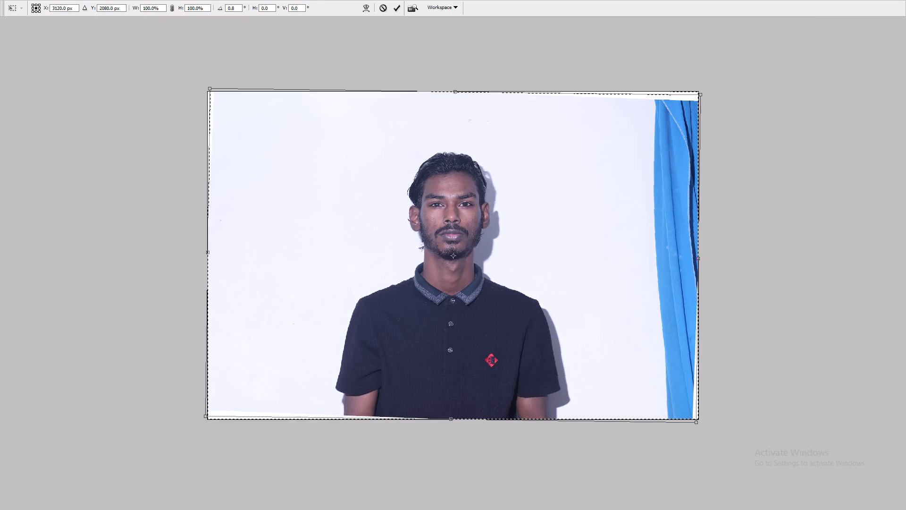
pyautogui.press('Return')
pyautogui.hotkey('ctrl', '0')
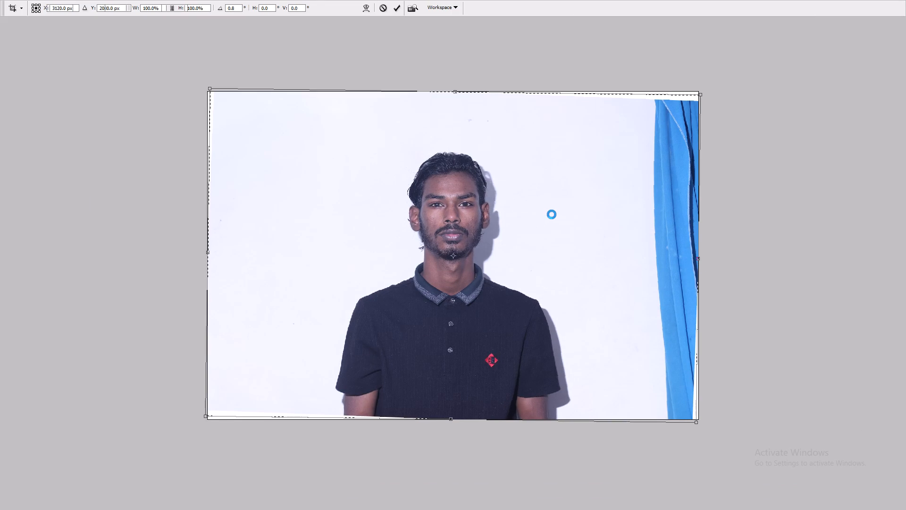
pyautogui.hotkey('ctrl', '+')
pyautogui.hotkey('ctrl', '+')
pyautogui.hotkey('ctrl', '+')
pyautogui.hotkey('ctrl', 'd')
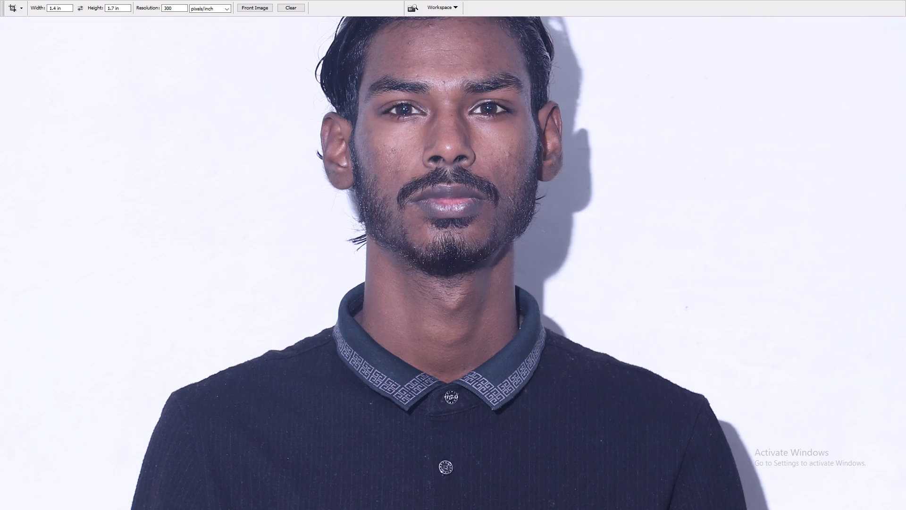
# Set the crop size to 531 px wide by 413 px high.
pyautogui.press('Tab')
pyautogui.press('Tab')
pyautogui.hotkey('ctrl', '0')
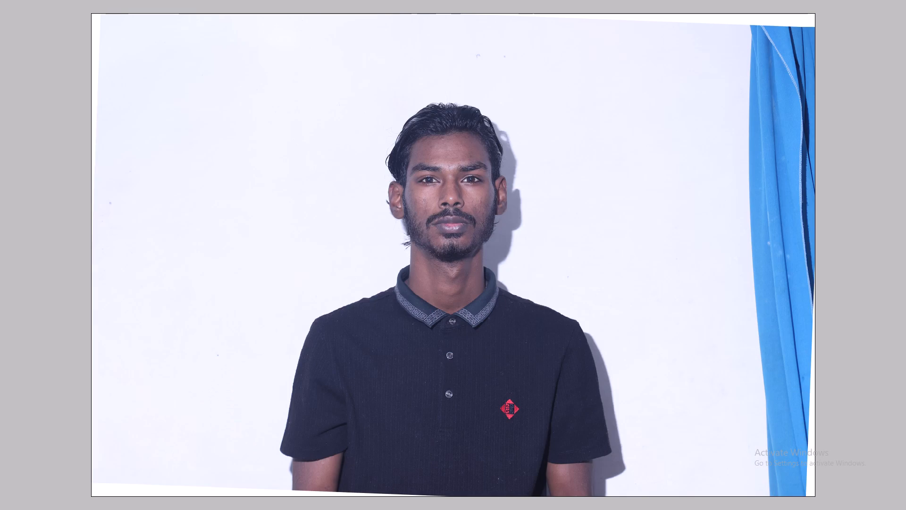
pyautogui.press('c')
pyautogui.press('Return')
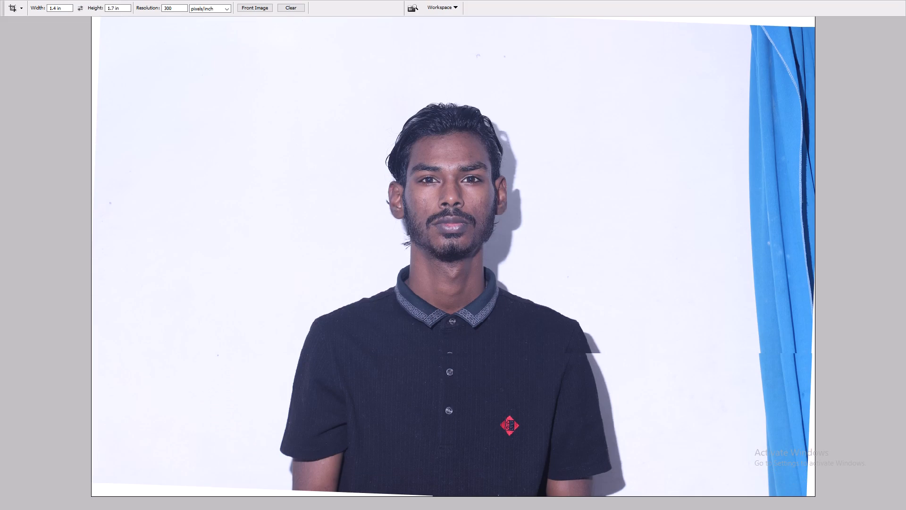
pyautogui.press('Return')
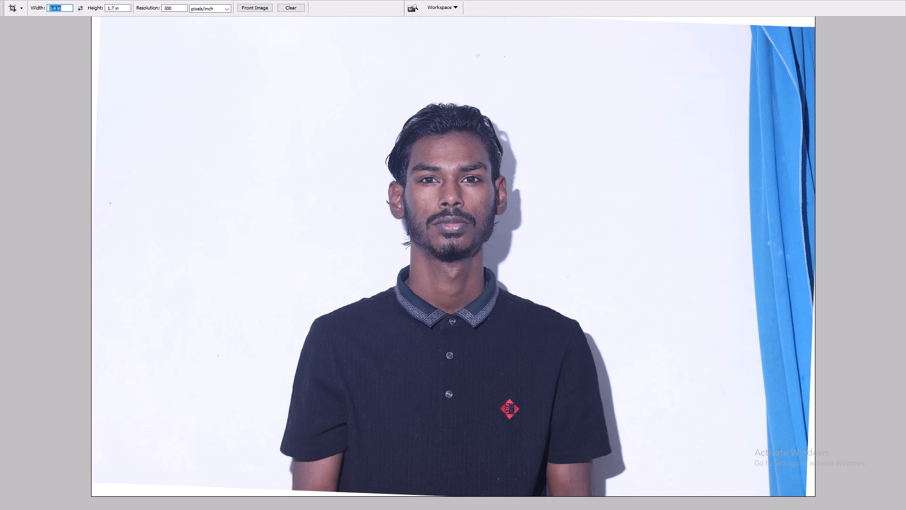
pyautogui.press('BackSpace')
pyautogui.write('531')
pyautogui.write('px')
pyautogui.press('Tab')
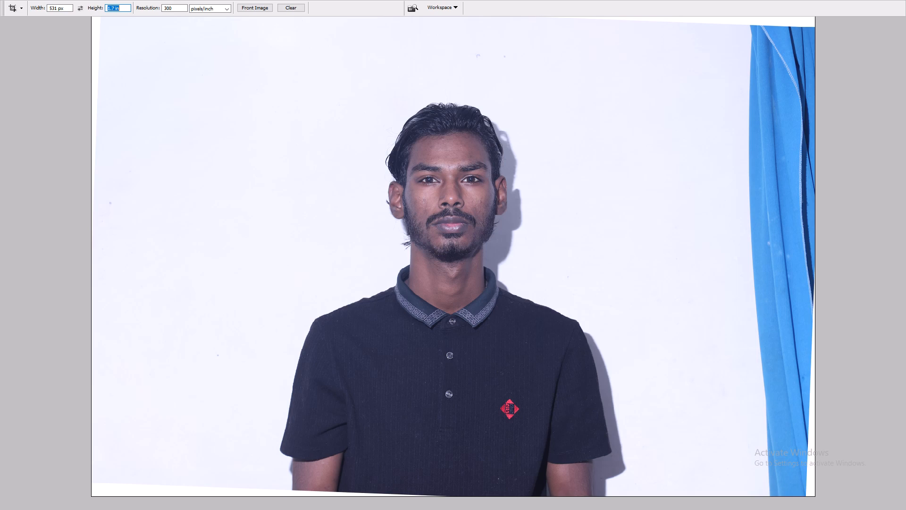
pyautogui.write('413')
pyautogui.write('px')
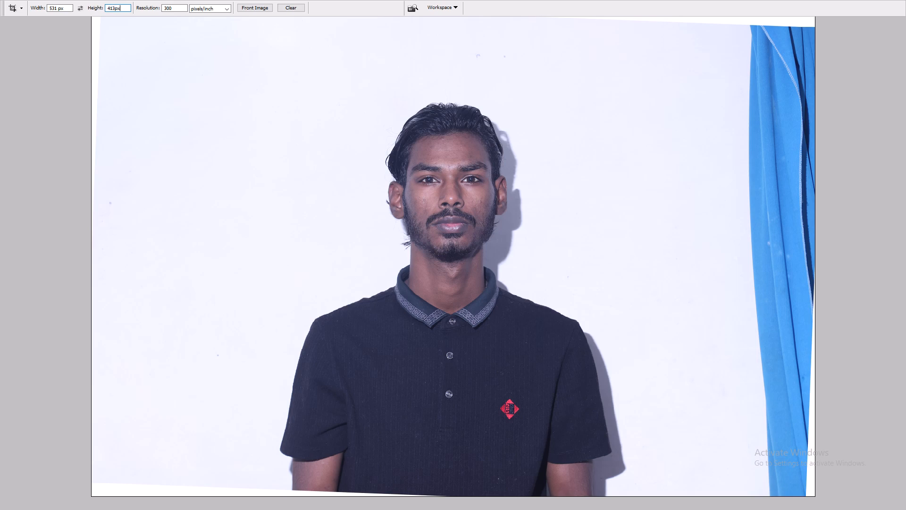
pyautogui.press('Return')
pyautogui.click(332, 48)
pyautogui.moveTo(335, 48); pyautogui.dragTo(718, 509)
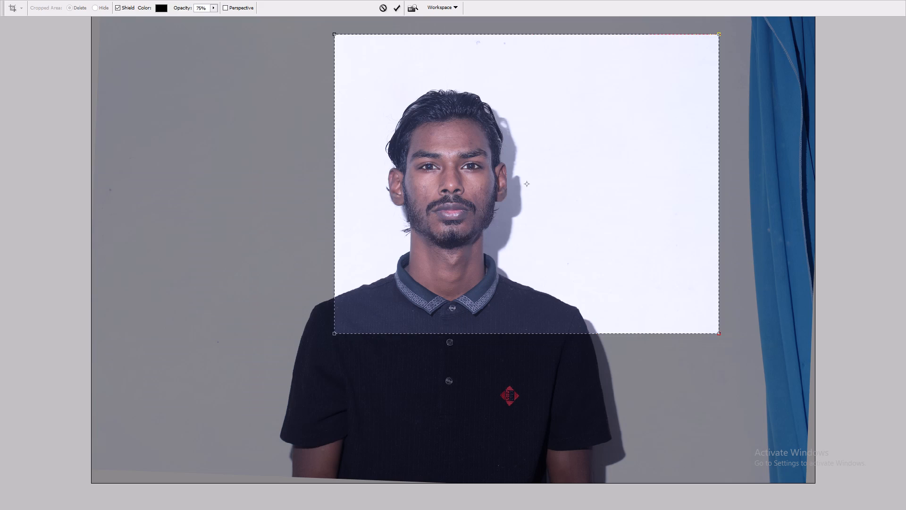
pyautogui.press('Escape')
# Set the crop size to 413 px wide by 531 px high.
pyautogui.press('Return')
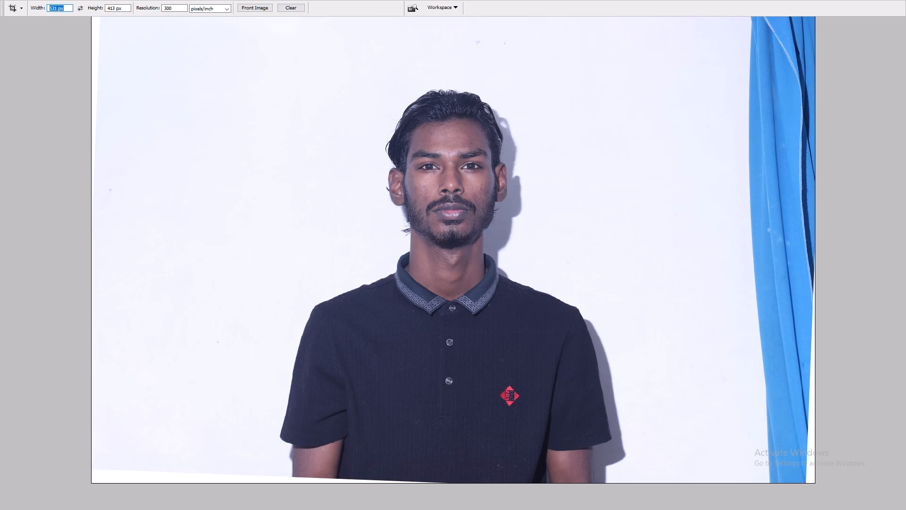
pyautogui.write('413')
pyautogui.press('Tab')
pyautogui.hotkey('shift', 'Tab')
pyautogui.press('Right')
pyautogui.press('BackSpace')
pyautogui.press('BackSpace')
pyautogui.write('px')
pyautogui.press('Tab')
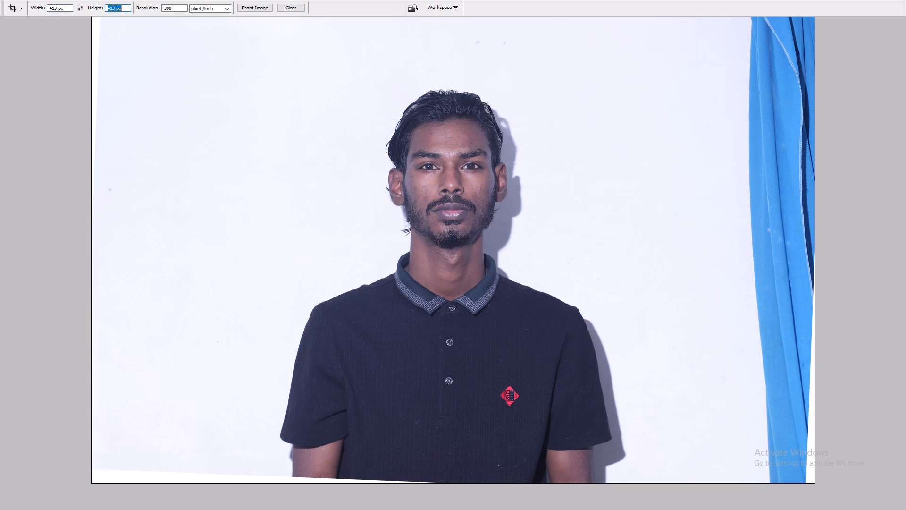
pyautogui.press('Left')
pyautogui.press('Delete')
pyautogui.press('Delete')
pyautogui.press('Delete')
pyautogui.press('5')
pyautogui.write('31')
pyautogui.press('Return')
# Draw a crop frame around the man's head and shoulders, tighten it, and nudge it up to leave space above his hair.
pyautogui.hotkey('ctrl', '-')
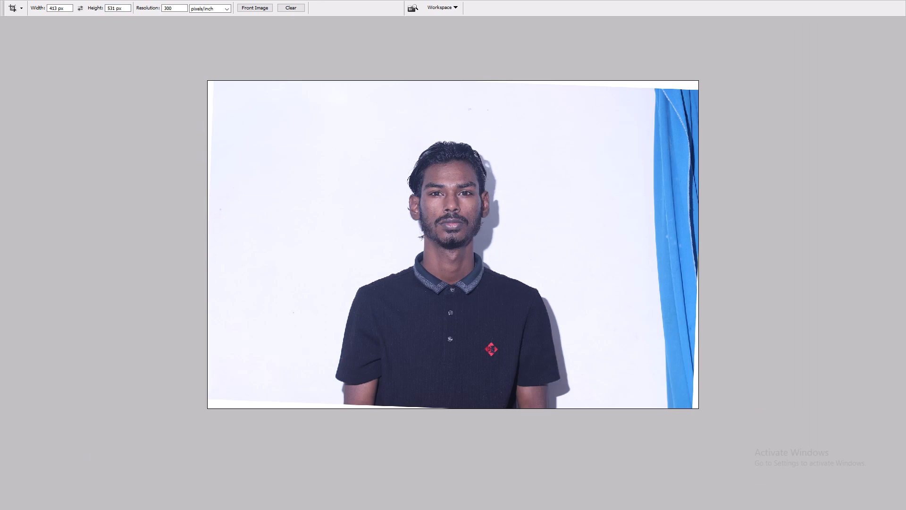
pyautogui.moveTo(341, 126); pyautogui.dragTo(347, 137)
pyautogui.moveTo(347, 137); pyautogui.dragTo(587, 340)
pyautogui.moveTo(466, 304); pyautogui.dragTo(493, 306)
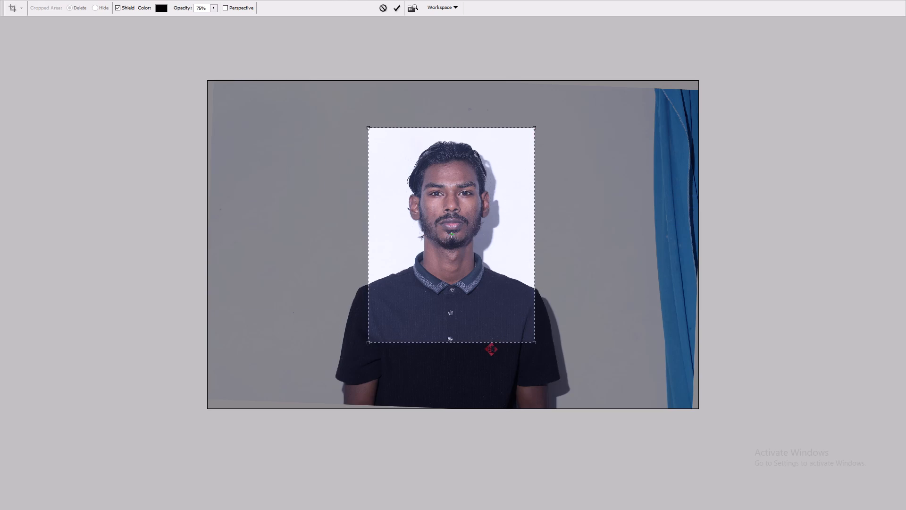
pyautogui.keyDown('alt'); pyautogui.keyDown('shift'); pyautogui.moveTo(533, 343); pyautogui.dragTo(525, 330); pyautogui.keyUp('shift'); pyautogui.keyUp('alt')
pyautogui.hotkey('shift', 'Up')
pyautogui.hotkey('shift', 'Up')
pyautogui.hotkey('shift', 'Up')
pyautogui.hotkey('shift', 'Left')
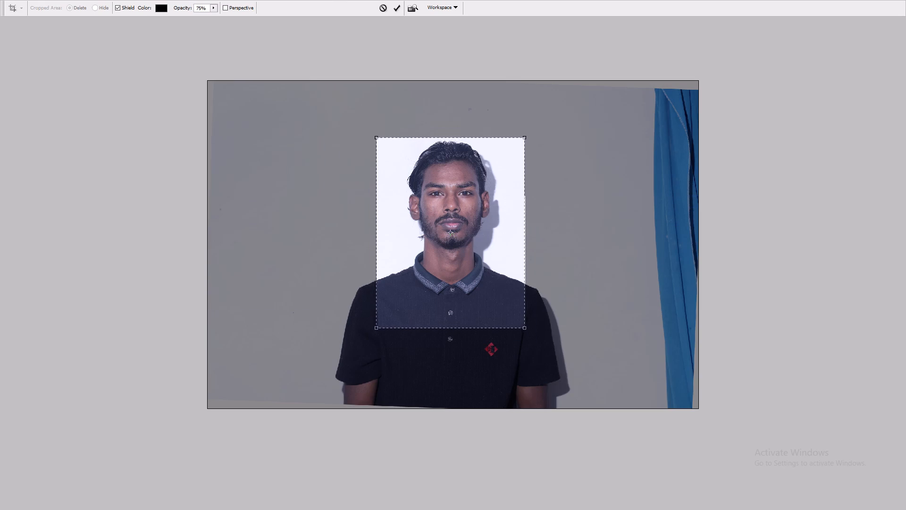
pyautogui.hotkey('shift', 'Up')
pyautogui.hotkey('shift', 'Left')
pyautogui.hotkey('shift', 'Up')
pyautogui.hotkey('shift', 'Right')
pyautogui.hotkey('shift', 'Right')
pyautogui.hotkey('shift', 'Up')
pyautogui.hotkey('shift', 'Up')
pyautogui.hotkey('shift', 'Up')
pyautogui.hotkey('shift', 'Right')
pyautogui.hotkey('shift', 'Up')
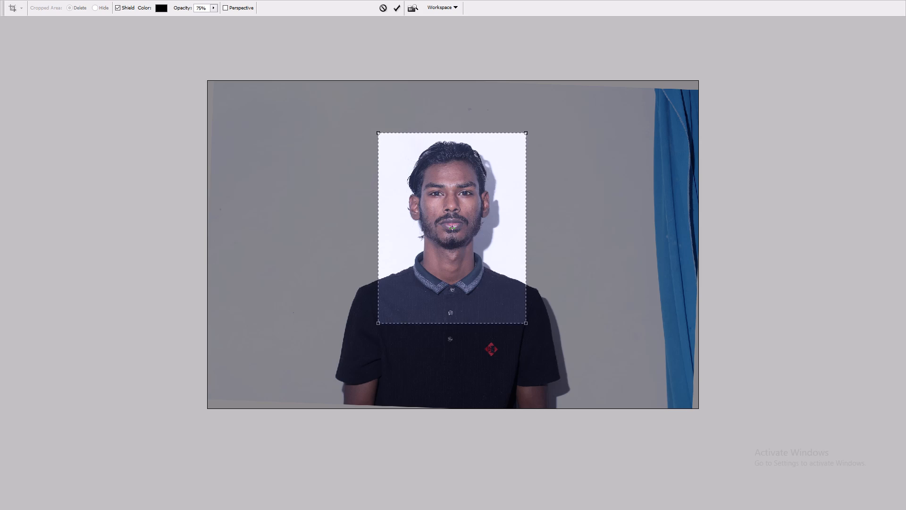
# Centre the crop frame on the man, shrink it slightly to end at the second shirt button, and apply the crop.
pyautogui.hotkey('ctrl', '0')
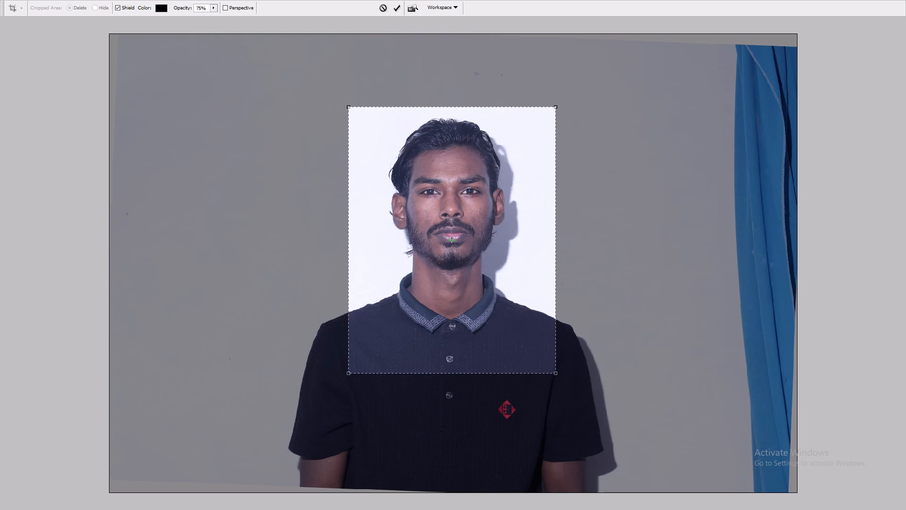
pyautogui.hotkey('shift', 'Left')
pyautogui.hotkey('shift', 'Left')
pyautogui.hotkey('shift', 'Left')
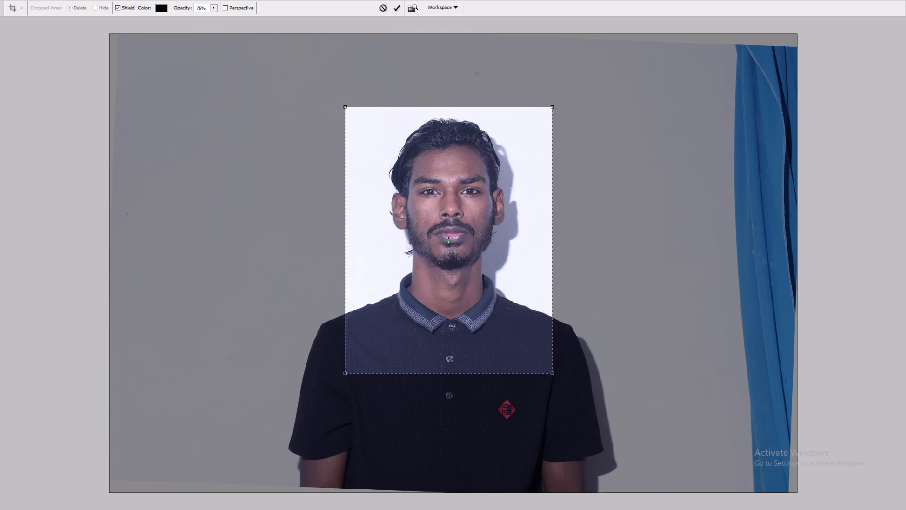
pyautogui.keyDown('alt'); pyautogui.keyDown('shift'); pyautogui.moveTo(553, 375); pyautogui.dragTo(550, 367); pyautogui.keyUp('shift'); pyautogui.keyUp('alt')
pyautogui.hotkey('shift', 'Up')
pyautogui.hotkey('shift', 'Up')
pyautogui.hotkey('shift', 'Up')
pyautogui.hotkey('shift', 'Up')
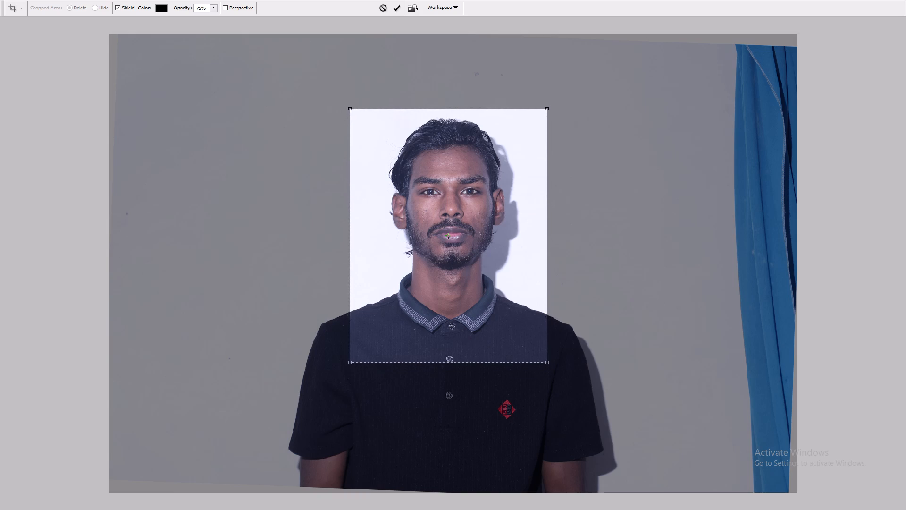
pyautogui.press('Return')
# Apply Auto Tone to the cropped portrait, fade the effect to 80%, and fade it again at 90%.
pyautogui.hotkey('ctrl', '0')
pyautogui.hotkey('ctrl', '-')
pyautogui.press('Tab')
pyautogui.press('Tab')
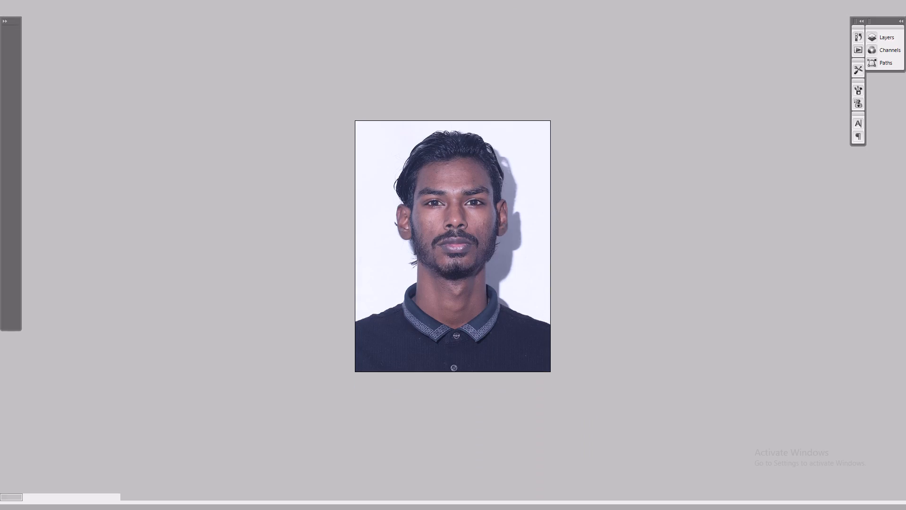
pyautogui.press('Tab')
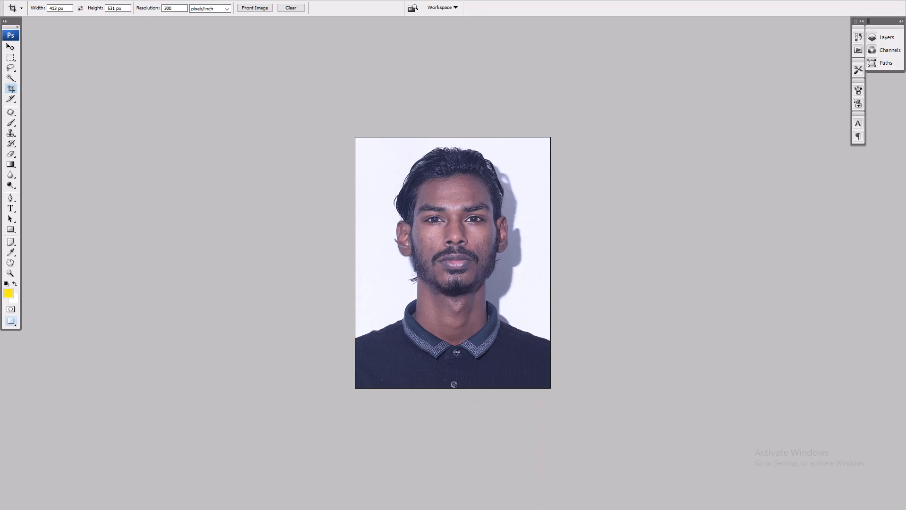
pyautogui.press('Tab')
pyautogui.press('v')
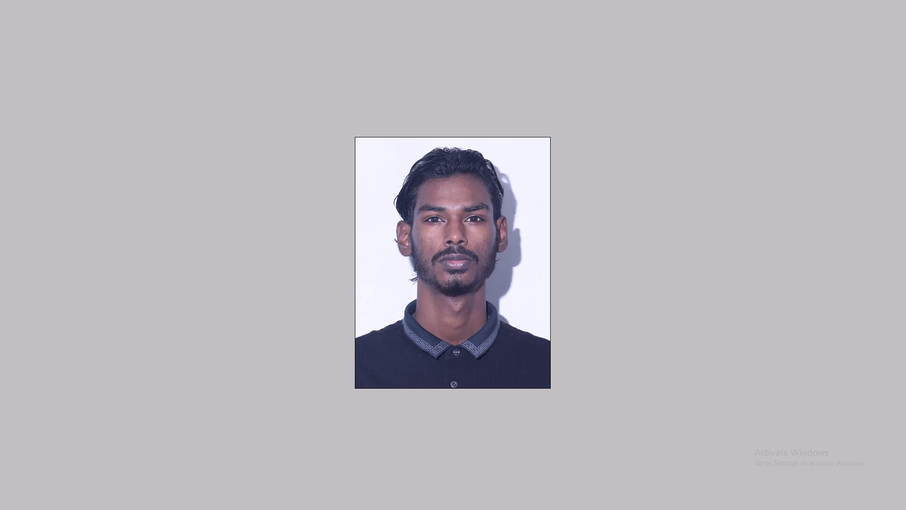
pyautogui.hotkey('ctrl', 'shift', 'l')
pyautogui.hotkey('ctrl', 'shift', 'f')
pyautogui.write('80')
pyautogui.press('Return')
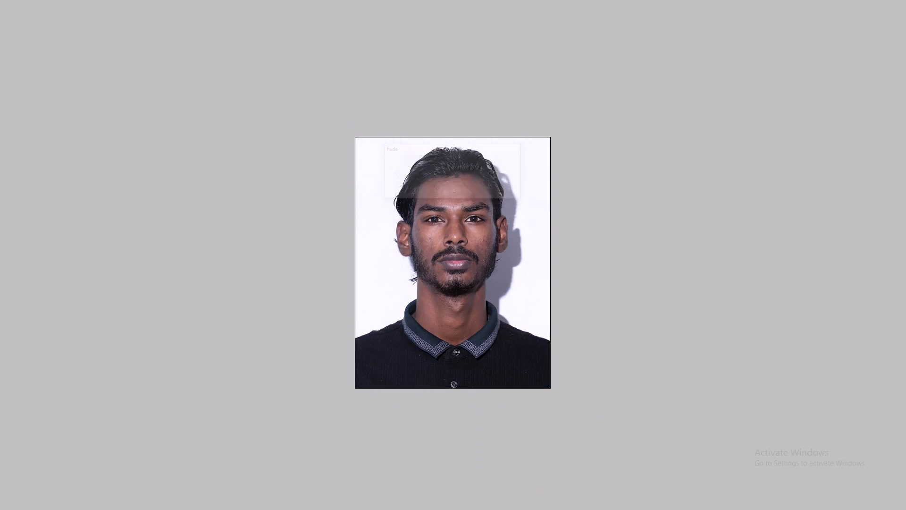
pyautogui.hotkey('ctrl', '0')
pyautogui.hotkey('ctrl', 'shift', 'f')
pyautogui.write('90')
pyautogui.press('Return')
# Apply Auto Contrast to the portrait and fade the effect to 90%.
pyautogui.hotkey('ctrl', 'alt', 'shift', 'l')
pyautogui.hotkey('ctrl', 'shift', 'f')
pyautogui.write('90')
pyautogui.press('Return')
# Run the saved enhancement action on the portrait, undo the last two changes, and clear any selection.
pyautogui.press('w')
pyautogui.press('v')
pyautogui.press('F6')
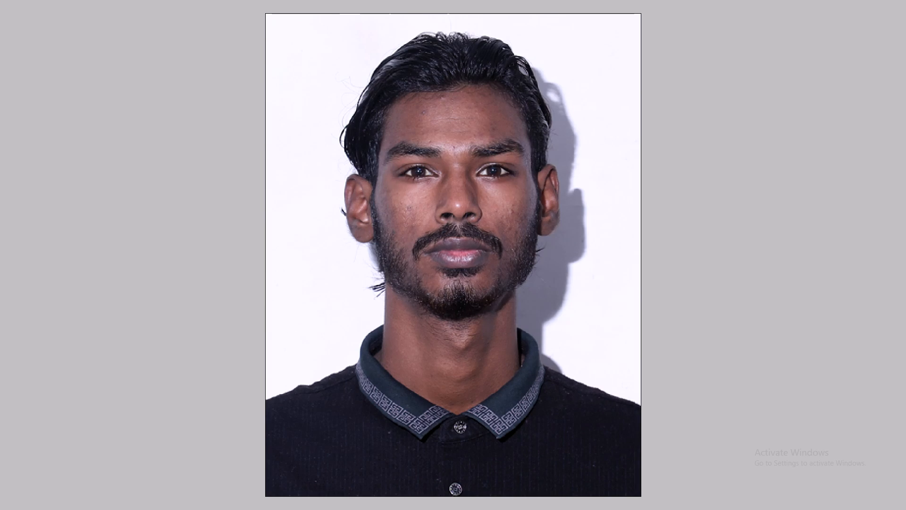
pyautogui.hotkey('ctrl', 'alt', 'z')
pyautogui.hotkey('ctrl', 'alt', 'z')
pyautogui.hotkey('ctrl', 'd')
# Select the skin tones of the face and neck, and feather the selection twice with a radius of 12.
pyautogui.press('w')
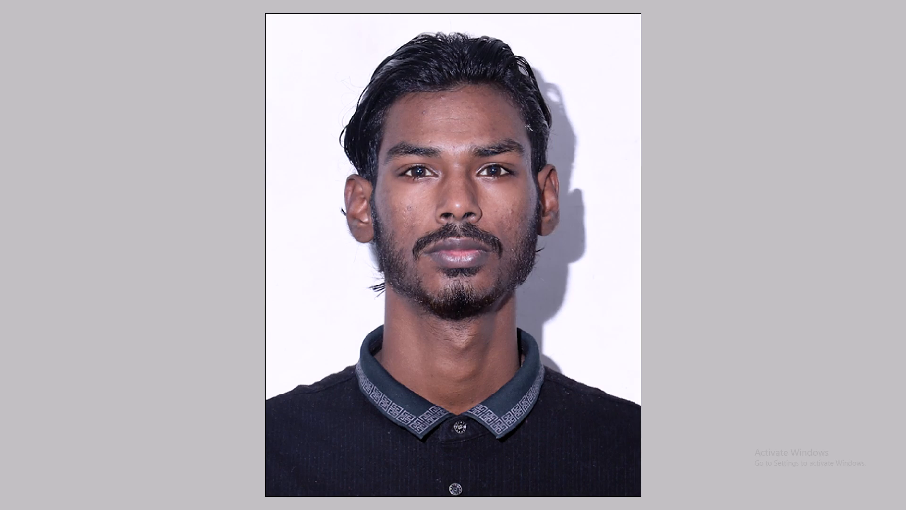
pyautogui.keyDown('shift'); pyautogui.click(521, 126); pyautogui.keyUp('shift')
pyautogui.rightClick(520, 126)
pyautogui.click(551, 174)
pyautogui.hotkey('ctrl', 'alt', 'd')
pyautogui.write('12')
pyautogui.press('Return')
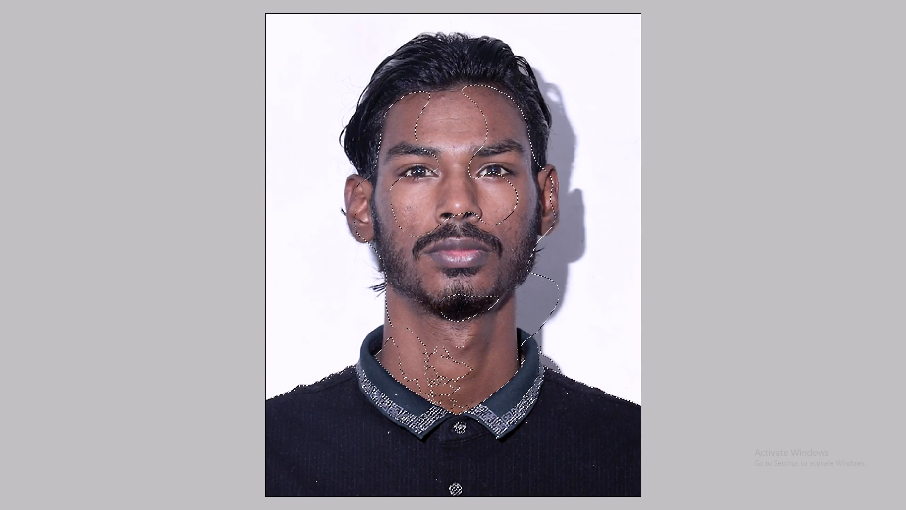
pyautogui.hotkey('ctrl', 'alt', 'd')
pyautogui.press('Return')
# Brighten the selected skin with Levels, setting the midtone input to 1.26 and the highlight input to 230, and adjusting the shadow input.
pyautogui.hotkey('ctrl', '-')
pyautogui.hotkey('ctrl', 'l')
pyautogui.moveTo(763, 380); pyautogui.dragTo(770, 383)
pyautogui.moveTo(767, 386); pyautogui.dragTo(778, 389)
pyautogui.scroll(20, 778, 389)
pyautogui.press('Tab')
pyautogui.scroll(-17, 778, 389)
pyautogui.hotkey('shift', 'Tab')
pyautogui.scroll(9, 778, 391)
pyautogui.press('Tab')
pyautogui.scroll(-11, 778, 391)
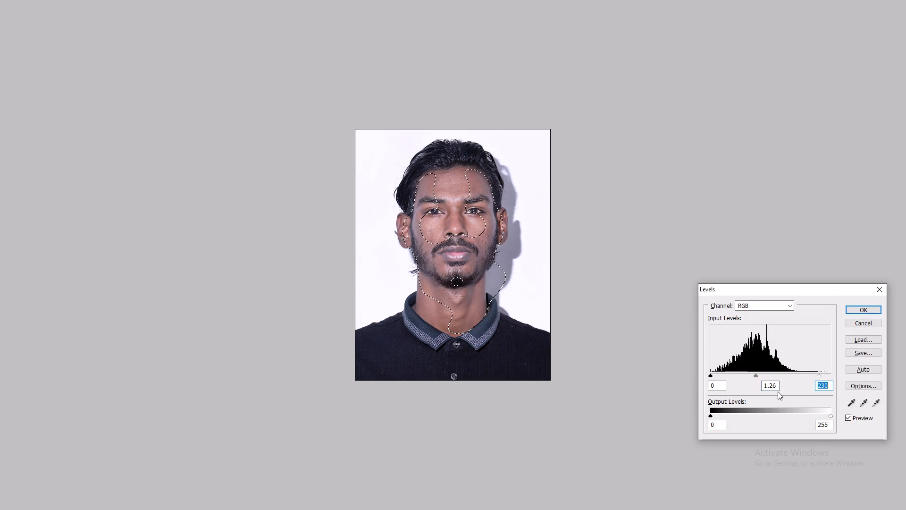
pyautogui.hotkey('shift', 'Tab')
pyautogui.hotkey('shift', 'Tab')
pyautogui.keyDown('shift'); pyautogui.scroll(16, 778, 391); pyautogui.keyUp('shift')
pyautogui.press('Return')
pyautogui.hotkey('ctrl', '+')
pyautogui.hotkey('ctrl', '+')
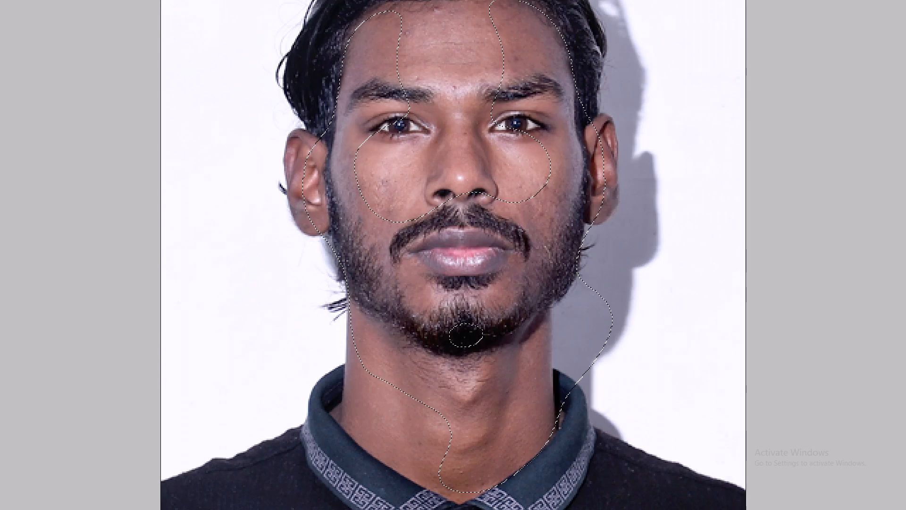
# Step back from the last skin change, reverse that undo, and clear the selection around the face and neck.
pyautogui.hotkey('ctrl', 'alt', 'z')
pyautogui.hotkey('ctrl', 'z')
pyautogui.hotkey('ctrl', 'd')
# Retouch the skin on the nose and soften the bright shine spot at its tip with the Clone Stamp.
pyautogui.press('v')
pyautogui.hotkey('ctrl', 'space')
pyautogui.keyDown('ctrl'); pyautogui.moveTo(383, 101); pyautogui.dragTo(543, 221); pyautogui.keyUp('ctrl')
pyautogui.press('s')
pyautogui.press('s')
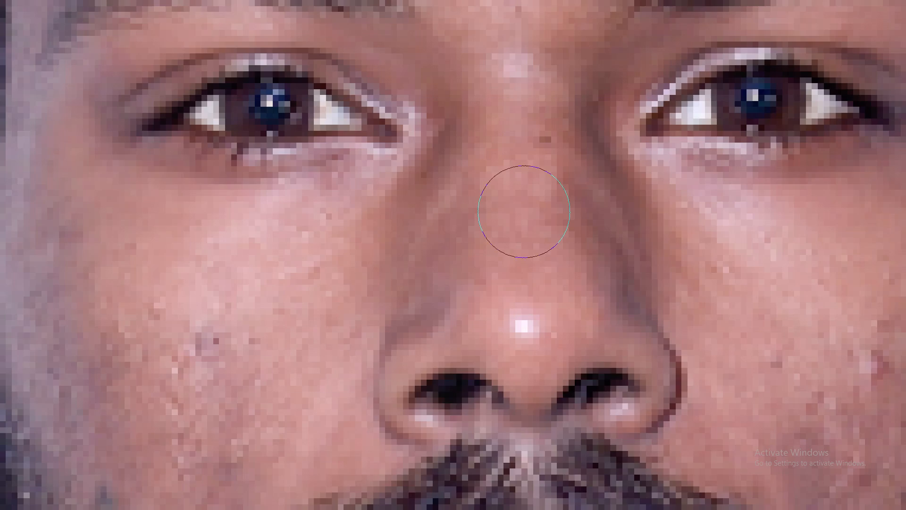
pyautogui.hotkey('ctrl', '+')
pyautogui.press('[')
pyautogui.press('space')
pyautogui.moveTo(523, 306); pyautogui.dragTo(485, 184)
pyautogui.keyDown('alt'); pyautogui.moveTo(475, 158); pyautogui.dragTo(487, 195); pyautogui.keyUp('alt')
pyautogui.click(497, 219)
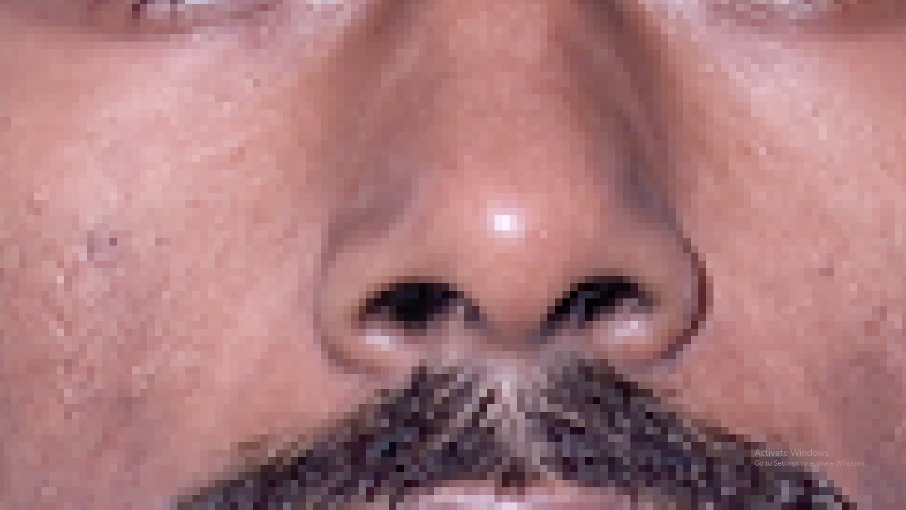
pyautogui.keyDown('alt'); pyautogui.moveTo(513, 172); pyautogui.dragTo(505, 213); pyautogui.keyUp('alt')
pyautogui.doubleClick(502, 217)
# Clone smooth skin over the blemishes on the subject's left cheek using a 25 px Clone Stamp brush.
pyautogui.hotkey('ctrl', '0')
pyautogui.hotkey('ctrl', '+')
pyautogui.hotkey('ctrl', '+')
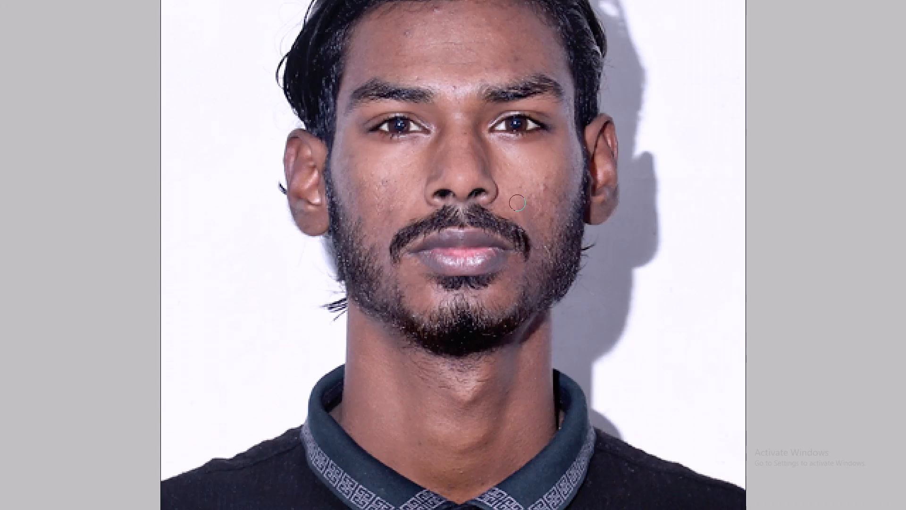
pyautogui.hotkey('ctrl', '+')
pyautogui.press('space')
pyautogui.moveTo(593, 170); pyautogui.dragTo(478, 247)
pyautogui.hotkey('ctrl', '+')
pyautogui.hotkey('ctrl', '+')
pyautogui.write(']]')
pyautogui.press('Return')
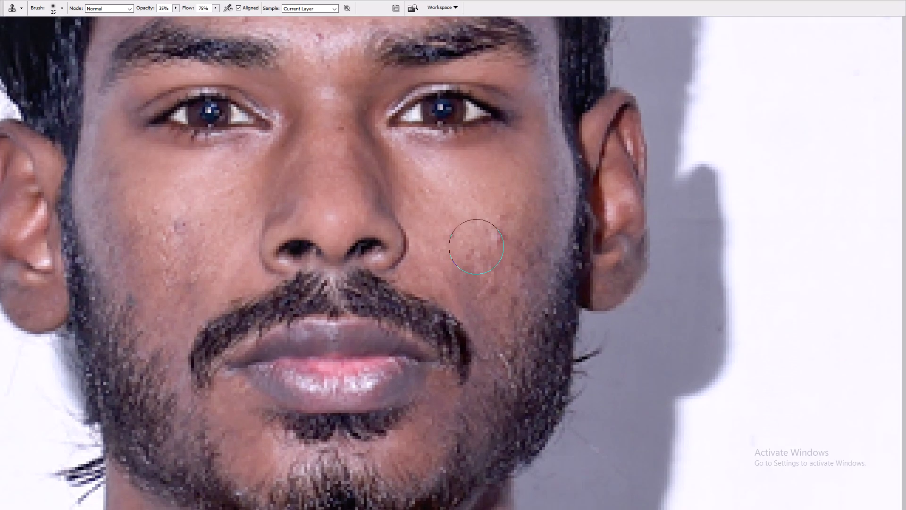
pyautogui.press('Tab')
pyautogui.press('Tab')
pyautogui.keyDown('alt'); pyautogui.click(477, 200); pyautogui.keyUp('alt')
pyautogui.moveTo(482, 214); pyautogui.dragTo(490, 234)
pyautogui.doubleClick(490, 235)
pyautogui.keyDown('alt'); pyautogui.moveTo(461, 214); pyautogui.dragTo(471, 241); pyautogui.keyUp('alt')
pyautogui.moveTo(474, 249); pyautogui.dragTo(482, 271)
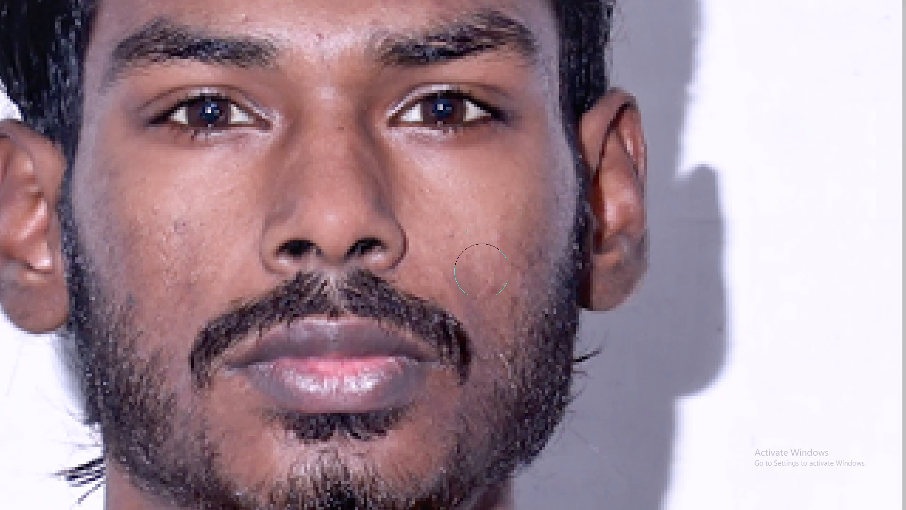
pyautogui.moveTo(482, 271); pyautogui.dragTo(483, 274)
pyautogui.moveTo(483, 275); pyautogui.dragTo(489, 294)
pyautogui.keyDown('alt'); pyautogui.moveTo(491, 268); pyautogui.dragTo(495, 239); pyautogui.keyUp('alt')
pyautogui.moveTo(497, 229); pyautogui.dragTo(498, 219)
pyautogui.click(499, 213)
# Clone clean skin over the spots and rough texture on the subject's right cheek, working up to the temple.
pyautogui.press('space')
pyautogui.press('space')
pyautogui.press('space')
pyautogui.press('space')
pyautogui.press('space')
pyautogui.press('space')
pyautogui.press('space')
pyautogui.moveTo(267, 254); pyautogui.dragTo(454, 291)
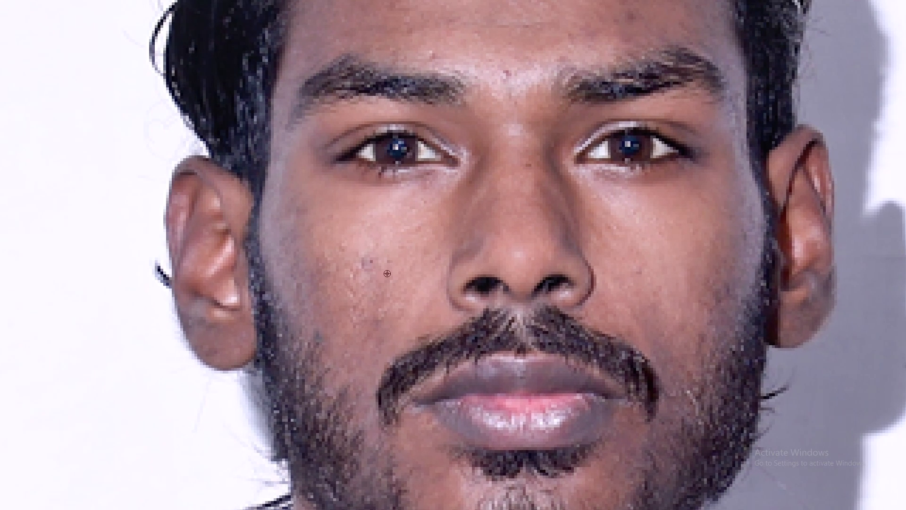
pyautogui.keyDown('alt'); pyautogui.moveTo(386, 238); pyautogui.dragTo(383, 242); pyautogui.keyUp('alt')
pyautogui.moveTo(372, 254); pyautogui.dragTo(365, 270)
pyautogui.click(360, 271)
pyautogui.keyDown('alt'); pyautogui.moveTo(379, 238); pyautogui.dragTo(374, 264); pyautogui.keyUp('alt')
pyautogui.moveTo(367, 295); pyautogui.dragTo(363, 328)
pyautogui.click(363, 330)
pyautogui.keyDown('alt'); pyautogui.moveTo(359, 303); pyautogui.dragTo(359, 280); pyautogui.keyUp('alt')
pyautogui.click(358, 256)
pyautogui.keyDown('alt'); pyautogui.moveTo(325, 277); pyautogui.dragTo(319, 261); pyautogui.keyUp('alt')
pyautogui.moveTo(307, 225); pyautogui.dragTo(302, 218)
pyautogui.click(291, 202)
# Remove the small dark spot on the bridge of the nose with a smaller Clone Stamp brush.
pyautogui.press('space')
pyautogui.moveTo(446, 170); pyautogui.dragTo(402, 346)
pyautogui.hotkey('ctrl', '+')
pyautogui.hotkey('ctrl', '+')
pyautogui.press('[')
pyautogui.press('[')
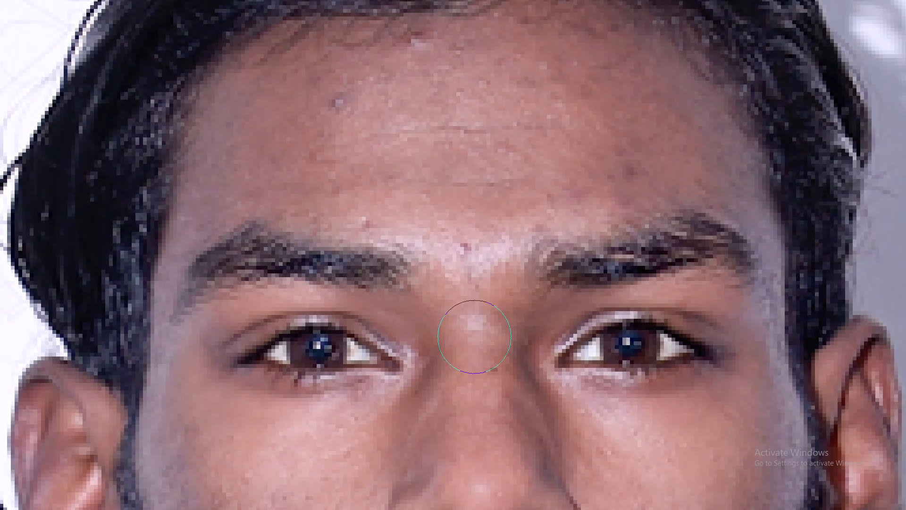
pyautogui.keyDown('alt'); pyautogui.moveTo(488, 409); pyautogui.dragTo(492, 395); pyautogui.keyUp('alt')
pyautogui.click(496, 376)
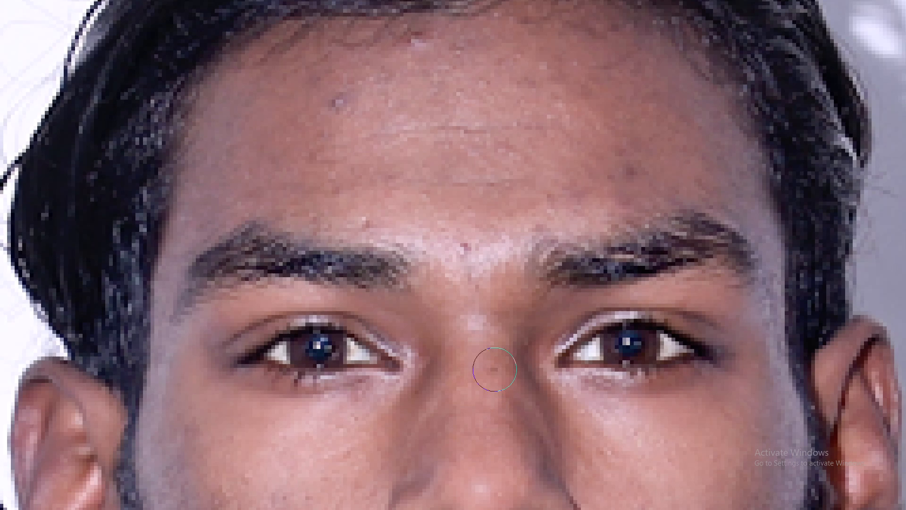
pyautogui.keyDown('alt'); pyautogui.moveTo(486, 369); pyautogui.dragTo(481, 354); pyautogui.keyUp('alt')
pyautogui.click(473, 329)
pyautogui.click(473, 324)
# Clone over the blemishes on the subject's right side of the forehead using a larger brush.
pyautogui.press('space')
pyautogui.moveTo(474, 248); pyautogui.dragTo(475, 366)
pyautogui.press(']')
pyautogui.press(']')
pyautogui.press(']')
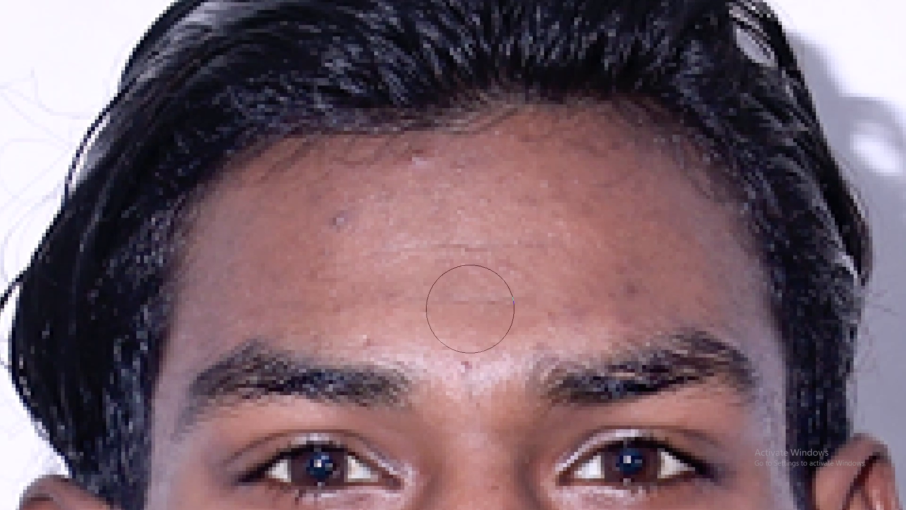
pyautogui.keyDown('alt'); pyautogui.moveTo(415, 239); pyautogui.dragTo(407, 239); pyautogui.keyUp('alt')
pyautogui.moveTo(368, 235); pyautogui.dragTo(360, 233)
pyautogui.click(350, 230)
pyautogui.click(335, 226)
pyautogui.keyDown('alt'); pyautogui.moveTo(377, 208); pyautogui.dragTo(411, 186); pyautogui.keyUp('alt')
pyautogui.click(426, 165)
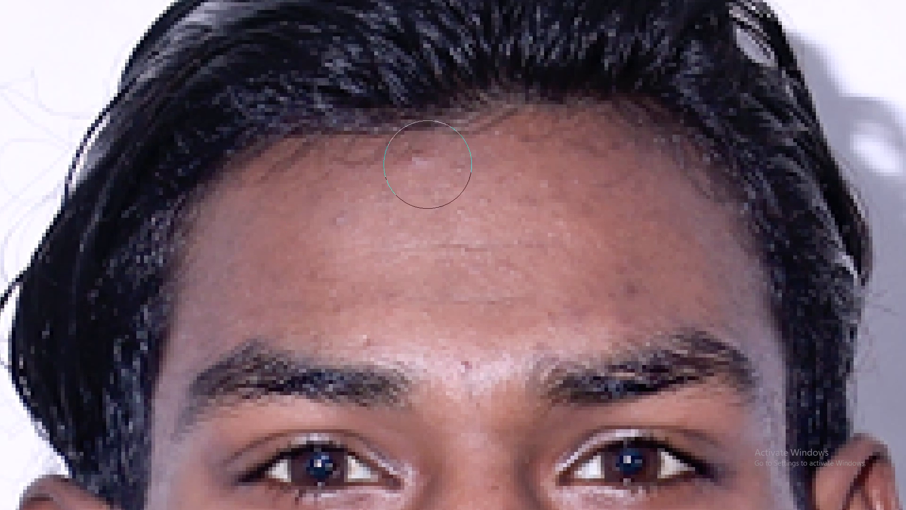
pyautogui.keyDown('alt'); pyautogui.moveTo(374, 215); pyautogui.dragTo(362, 214); pyautogui.keyUp('alt')
pyautogui.click(335, 212)
pyautogui.click(331, 212)
pyautogui.keyDown('alt'); pyautogui.moveTo(357, 278); pyautogui.dragTo(341, 307); pyautogui.keyUp('alt')
pyautogui.click(316, 318)
# Clone over the dark spots on the subject's left side of the forehead and the marks along the upper forehead.
pyautogui.press('space')
pyautogui.press('space')
pyautogui.press('space')
pyautogui.press('space')
pyautogui.press('space')
pyautogui.press('space')
pyautogui.press('space')
pyautogui.press('space')
pyautogui.press('space')
pyautogui.press('space')
pyautogui.press('space')
pyautogui.press('space')
pyautogui.press('space')
pyautogui.press('space')
pyautogui.press('space')
pyautogui.press('space')
pyautogui.press('space')
pyautogui.press('space')
pyautogui.press('space')
pyautogui.press('space')
pyautogui.moveTo(479, 285); pyautogui.dragTo(456, 281)
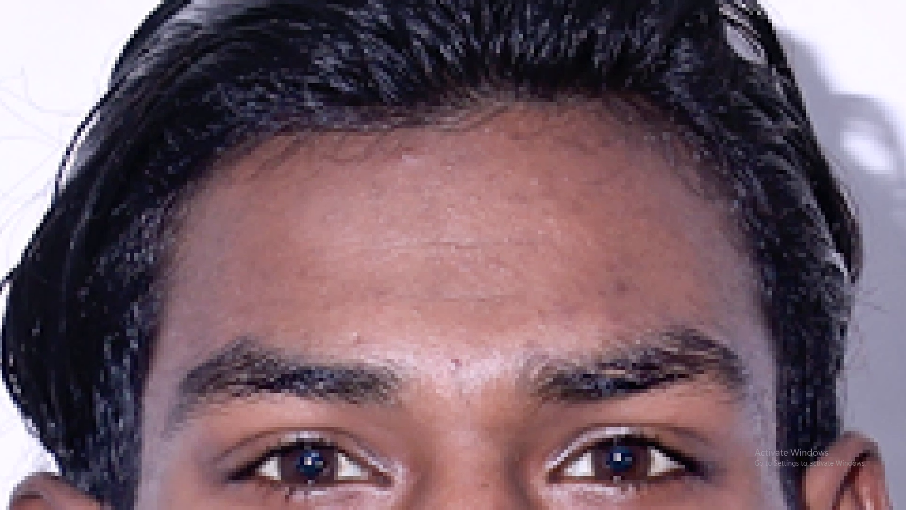
pyautogui.moveTo(456, 281); pyautogui.dragTo(424, 279)
pyautogui.moveTo(486, 275); pyautogui.dragTo(404, 267)
pyautogui.keyDown('alt'); pyautogui.moveTo(419, 267); pyautogui.dragTo(446, 269); pyautogui.keyUp('alt')
pyautogui.moveTo(463, 269); pyautogui.dragTo(467, 269)
pyautogui.doubleClick(483, 264)
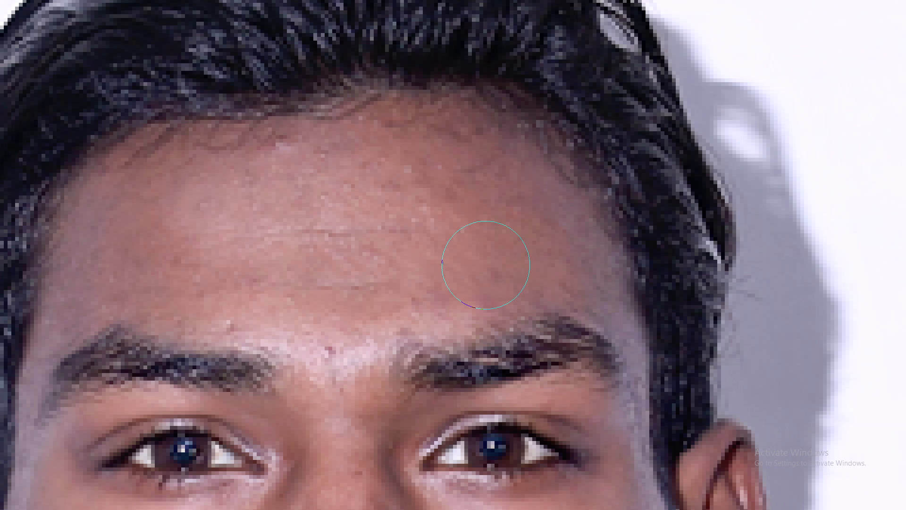
pyautogui.keyDown('alt'); pyautogui.moveTo(478, 231); pyautogui.dragTo(477, 213); pyautogui.keyUp('alt')
pyautogui.moveTo(477, 198); pyautogui.dragTo(478, 189)
pyautogui.click(479, 188)
pyautogui.keyDown('alt'); pyautogui.moveTo(424, 185); pyautogui.dragTo(417, 182); pyautogui.keyUp('alt')
pyautogui.click(397, 177)
pyautogui.keyDown('alt'); pyautogui.moveTo(317, 163); pyautogui.dragTo(278, 152); pyautogui.keyUp('alt')
pyautogui.click(260, 148)
# Select the skin beside the subject's right eye with the Magic Wand, extend it to similar tones, and feather it by 12.
pyautogui.press('v')
pyautogui.hotkey('ctrl', '0')
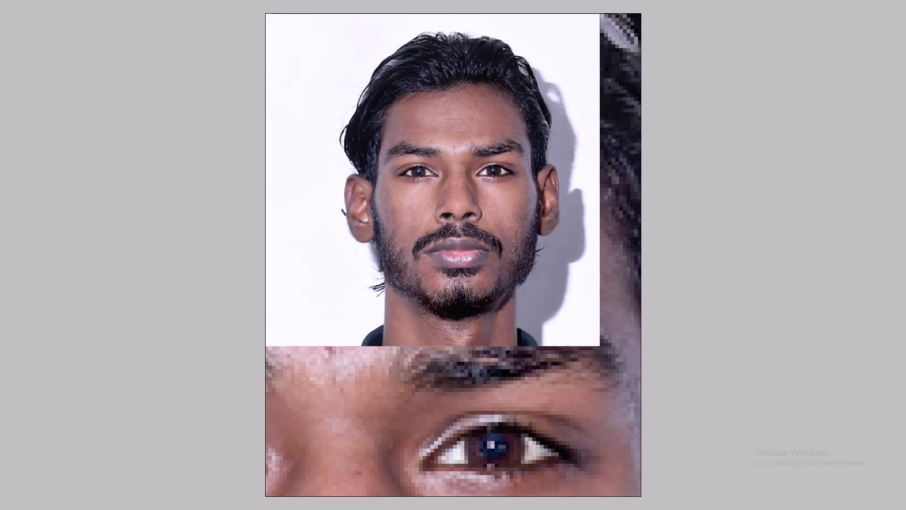
pyautogui.hotkey('ctrl', '+')
pyautogui.press('v')
pyautogui.press('w')
pyautogui.keyDown('shift'); pyautogui.click(369, 150); pyautogui.keyUp('shift')
pyautogui.hotkey('ctrl', 'd')
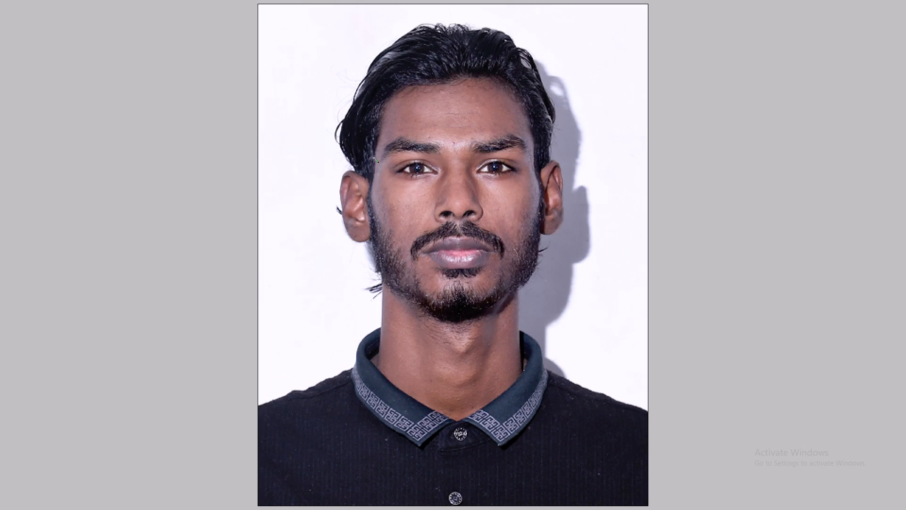
pyautogui.keyDown('shift'); pyautogui.click(374, 158); pyautogui.keyUp('shift')
pyautogui.keyDown('shift'); pyautogui.click(377, 178); pyautogui.keyUp('shift')
pyautogui.hotkey('ctrl', 'd')
pyautogui.keyDown('shift'); pyautogui.doubleClick(377, 178); pyautogui.keyUp('shift')
pyautogui.rightClick(377, 178)
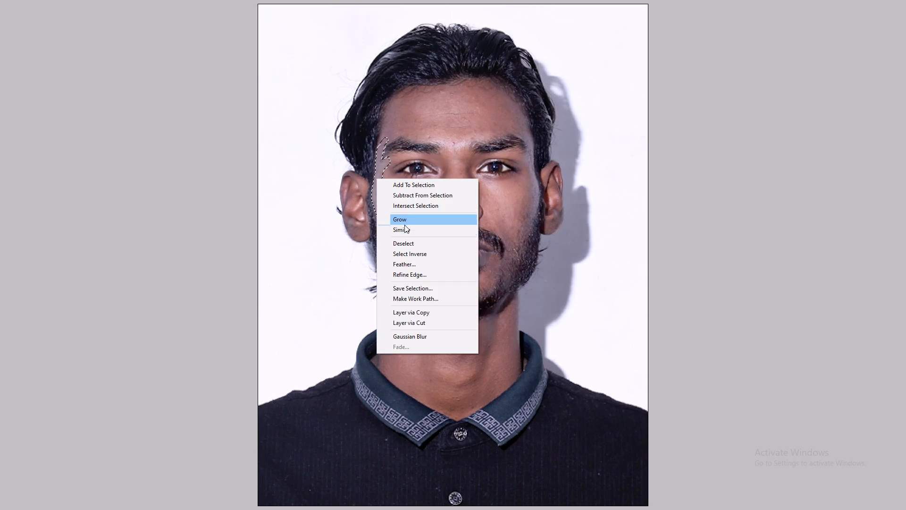
pyautogui.click(404, 227)
pyautogui.hotkey('ctrl', 'alt', 'd')
pyautogui.write('12')
pyautogui.press('Return')
pyautogui.hotkey('ctrl', '-')
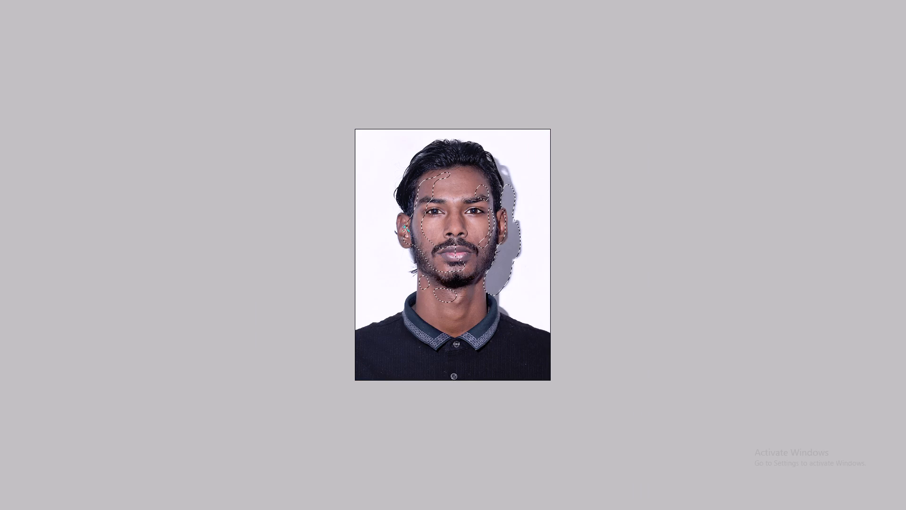
# Apply Levels to the feathered selection with input values 25, 1.26 and 230.
pyautogui.hotkey('alt', 'i')
pyautogui.hotkey('alt', 'a')
pyautogui.press('Escape')
pyautogui.press('Escape')
pyautogui.press('Escape')
pyautogui.hotkey('alt', 'i')
pyautogui.hotkey('alt', 'a')
pyautogui.hotkey('alt', 'l')
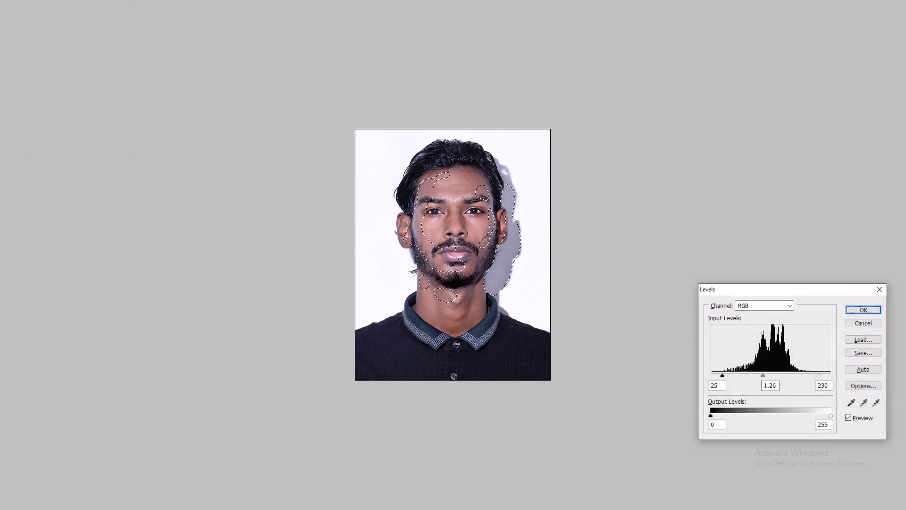
pyautogui.press('Return')
pyautogui.hotkey('ctrl', '0')
# Fade the Levels adjustment to 20% and clear the selection.
pyautogui.hotkey('ctrl', 'shift', 'f')
pyautogui.write('20')
pyautogui.press('Return')
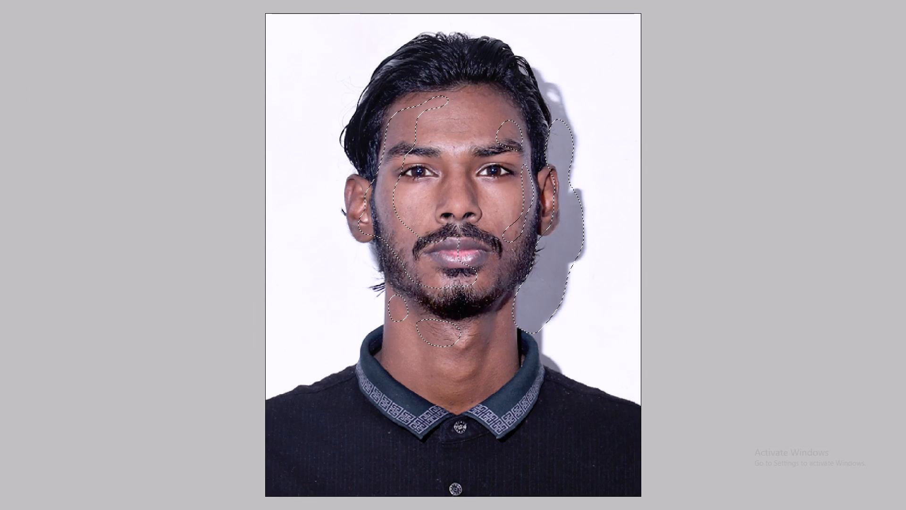
pyautogui.hotkey('ctrl', 'd')
# Smooth the skin with the Imagenomic Portraiture filter, using Threshold 18 and Medium detail smoothing -5.
pyautogui.press('v')
pyautogui.hotkey('ctrl', '-')
pyautogui.press('v')
pyautogui.hotkey('alt', 't')
pyautogui.press('i')
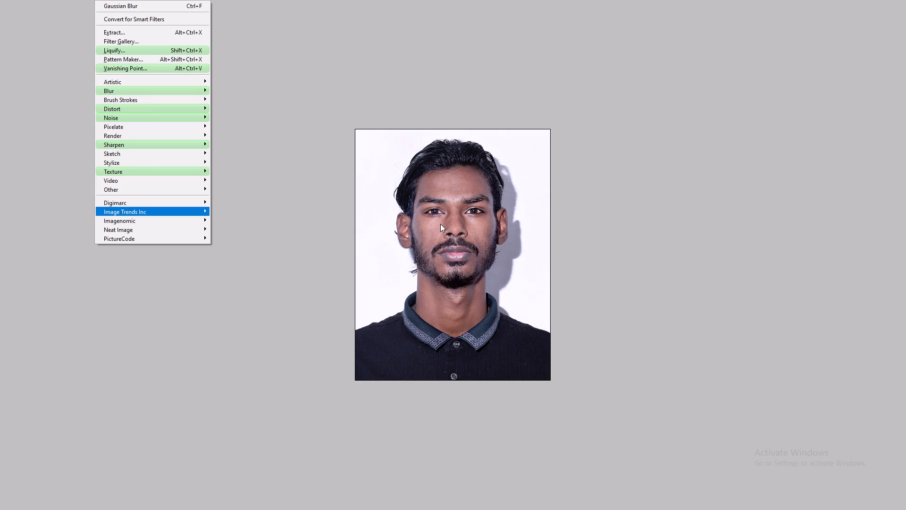
pyautogui.press('Down')
pyautogui.press('Return')
pyautogui.press('Return')
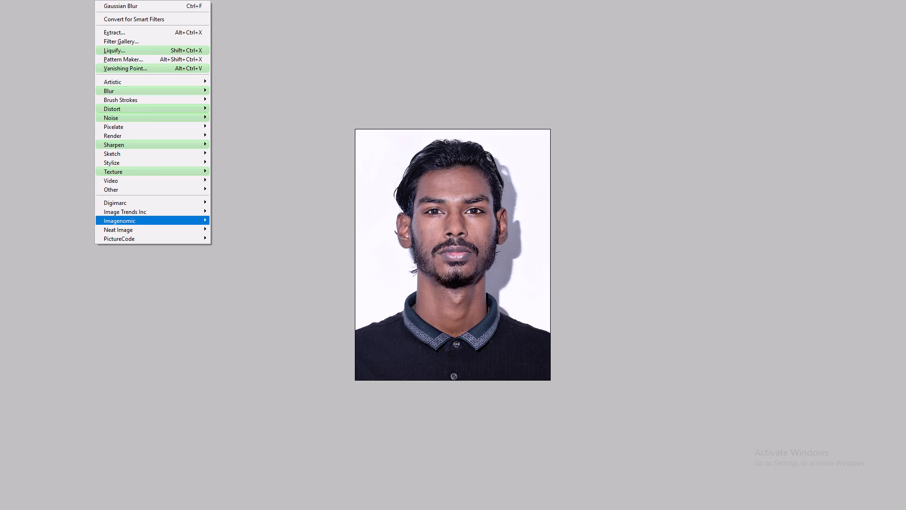
pyautogui.click(73, 101)
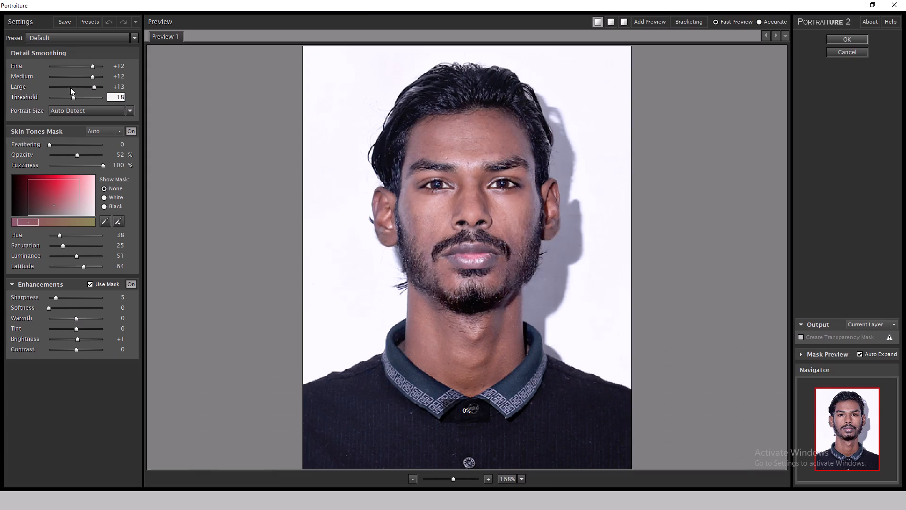
pyautogui.click(69, 77)
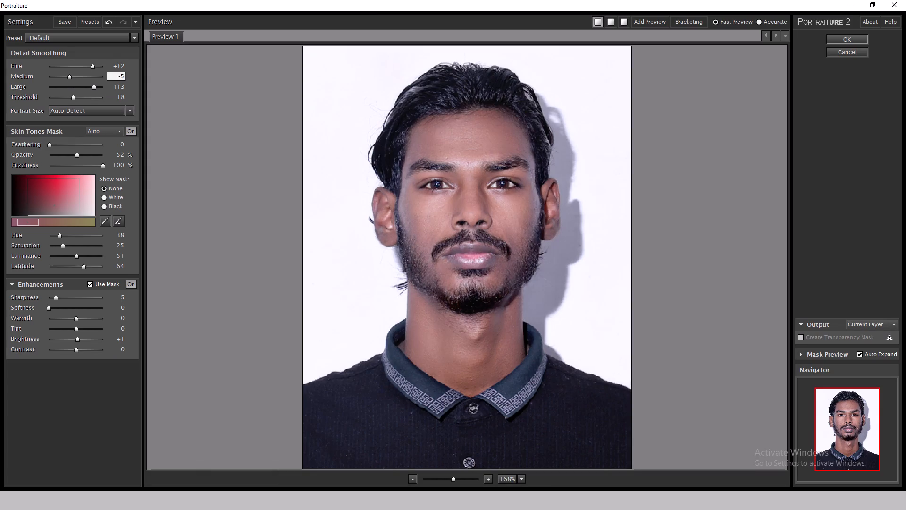
pyautogui.press('Return')
# Fade the Portraiture smoothing to 80%.
pyautogui.hotkey('ctrl', '0')
pyautogui.hotkey('ctrl', 'shift', 'f')
pyautogui.write('80')
pyautogui.press('Return')
pyautogui.hotkey('ctrl', 'shift', 'f')
pyautogui.press('Return')
# Apply the Neat Image filter to the portrait and fade it to 70%.
pyautogui.hotkey('alt', 't')
pyautogui.press('Up')
pyautogui.press('Up')
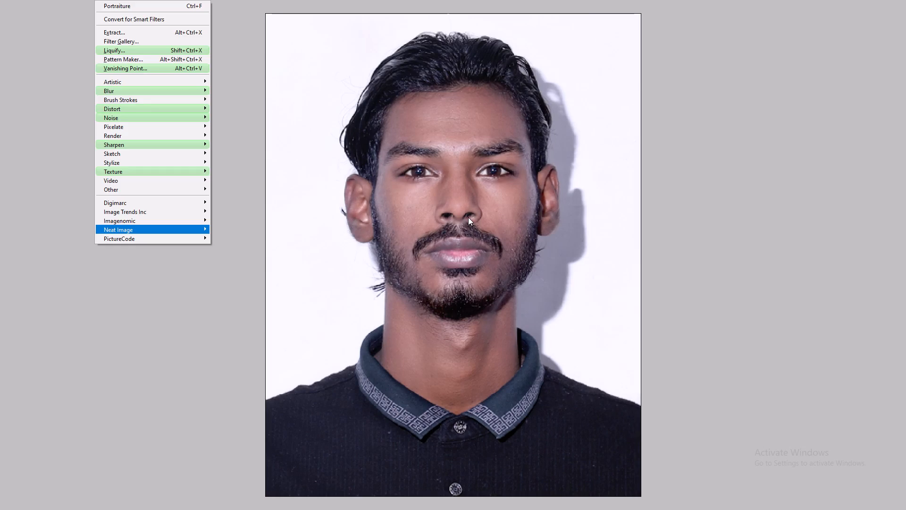
pyautogui.press('Return')
pyautogui.press('Return')
pyautogui.press('Return')
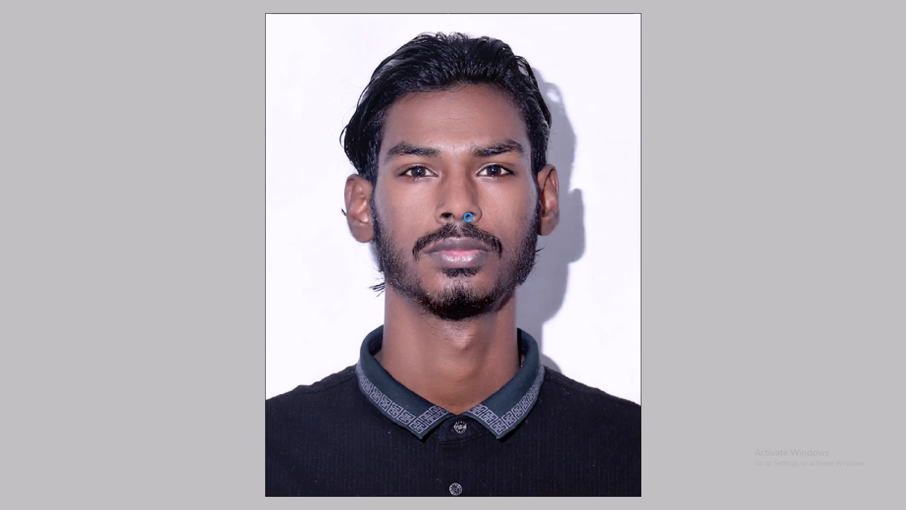
pyautogui.hotkey('ctrl', '-')
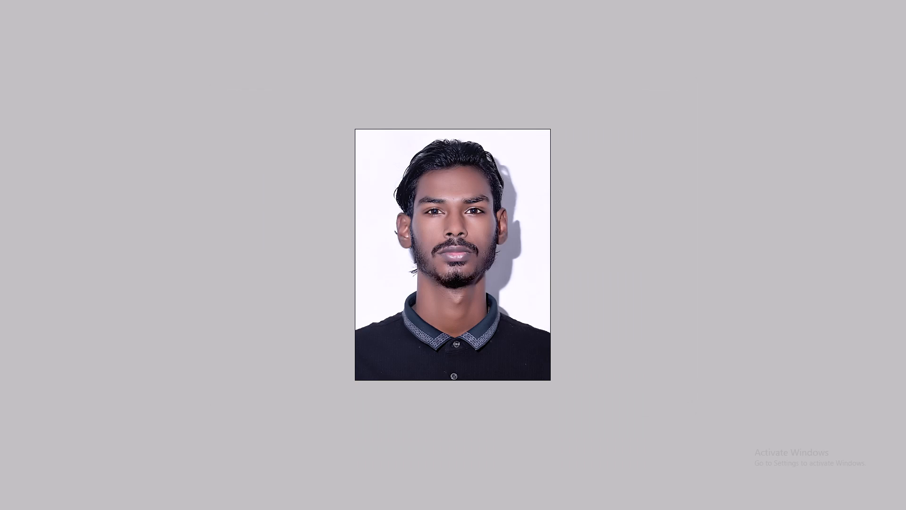
pyautogui.hotkey('ctrl', 'shift', 'f')
pyautogui.write('70')
pyautogui.press('Return')
# Apply PictureCode Noise Ninja noise reduction to the portrait.
pyautogui.hotkey('ctrl', '0')
pyautogui.hotkey('alt', 't')
pyautogui.press('Up')
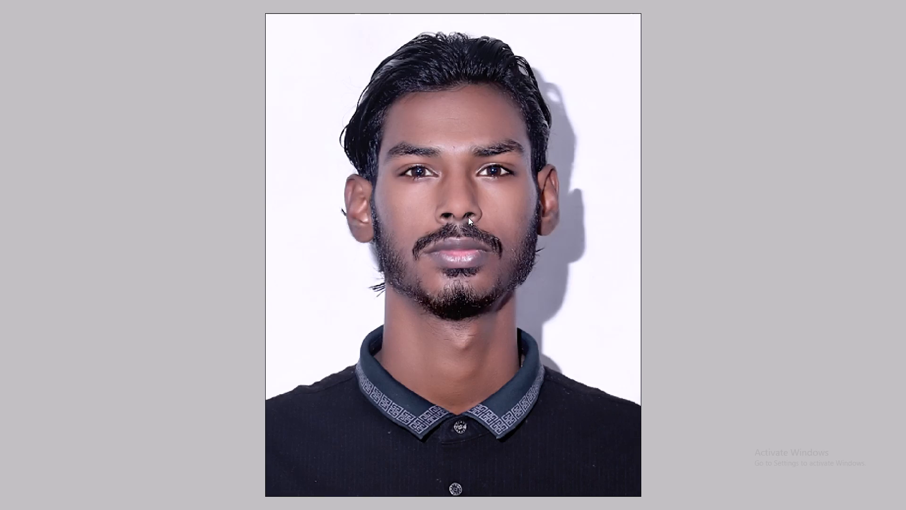
pyautogui.press('Return')
pyautogui.press('Return')
pyautogui.press('Tab')
pyautogui.press('Tab')
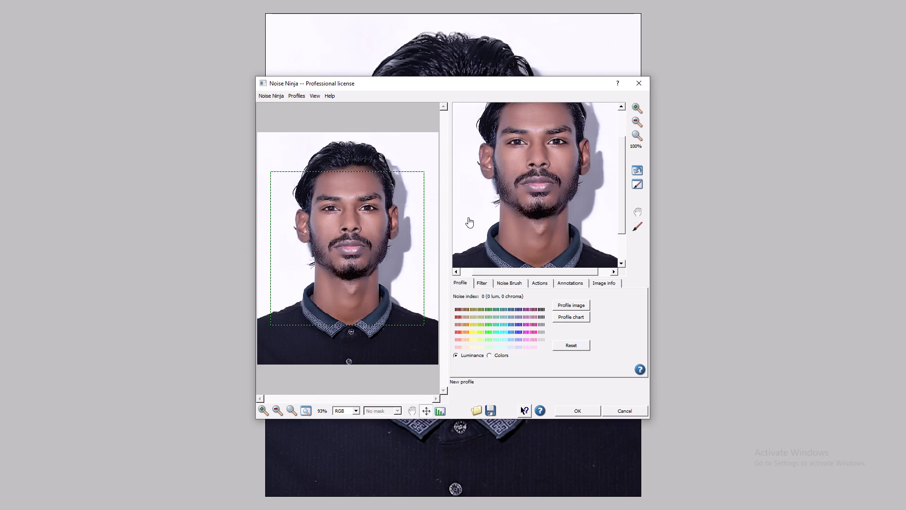
pyautogui.hotkey('shift', 'Tab')
pyautogui.press('Return')
pyautogui.press('Return')
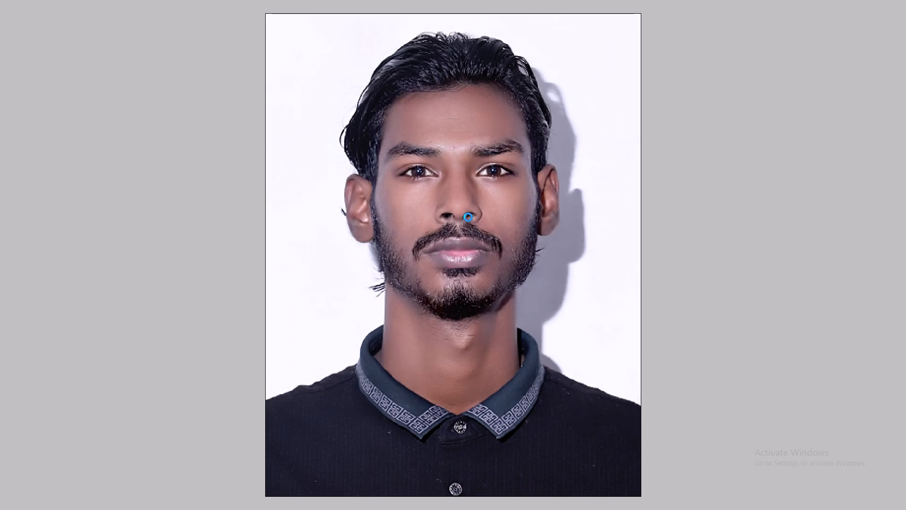
# Fade the Noise Ninja effect to 30%, and fade it further to 20%.
pyautogui.hotkey('ctrl', 'shift', 'f')
pyautogui.write('30')
pyautogui.press('Return')
pyautogui.hotkey('ctrl', 'shift', 'f')
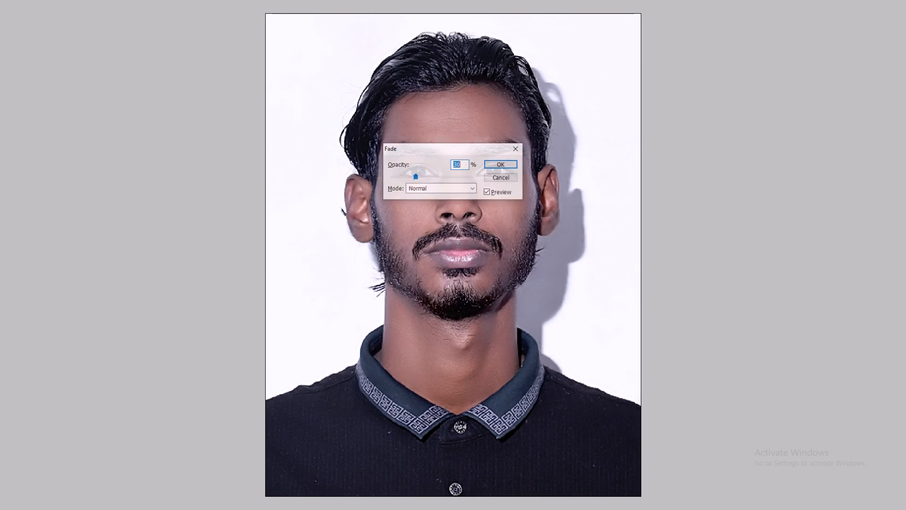
pyautogui.write('20')
pyautogui.press('Return')
# Select the white background around the subject, including the grey shadow beside the neck.
pyautogui.hotkey('ctrl', '-')
pyautogui.press('w')
pyautogui.keyDown('shift'); pyautogui.click(520, 278); pyautogui.keyUp('shift')
pyautogui.keyDown('shift'); pyautogui.click(511, 278); pyautogui.keyUp('shift')
pyautogui.keyDown('shift'); pyautogui.tripleClick(502, 277); pyautogui.keyUp('shift')
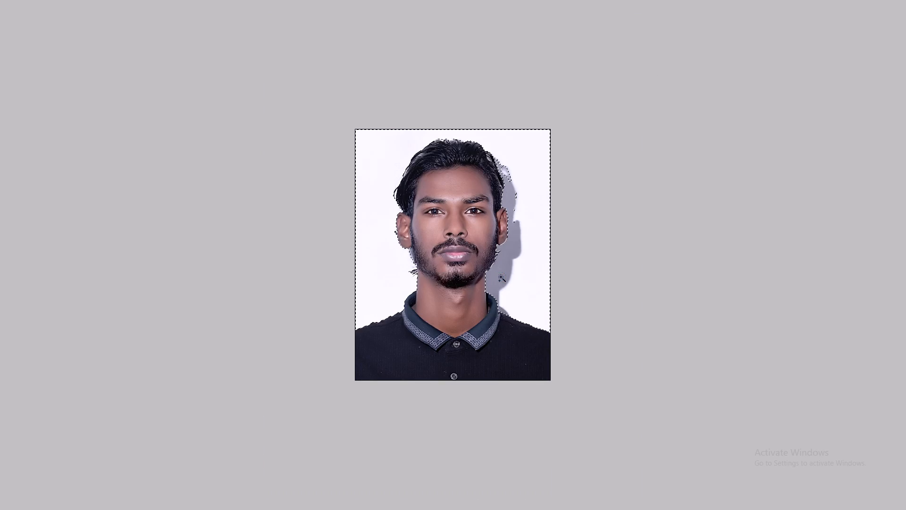
# Extend the background selection into the small shadow between the subject's right ear and beard.
pyautogui.hotkey('ctrl', '+')
pyautogui.hotkey('ctrl', '+')
pyautogui.keyDown('shift'); pyautogui.click(325, 265); pyautogui.keyUp('shift')
pyautogui.keyDown('shift'); pyautogui.click(325, 264); pyautogui.keyUp('shift')
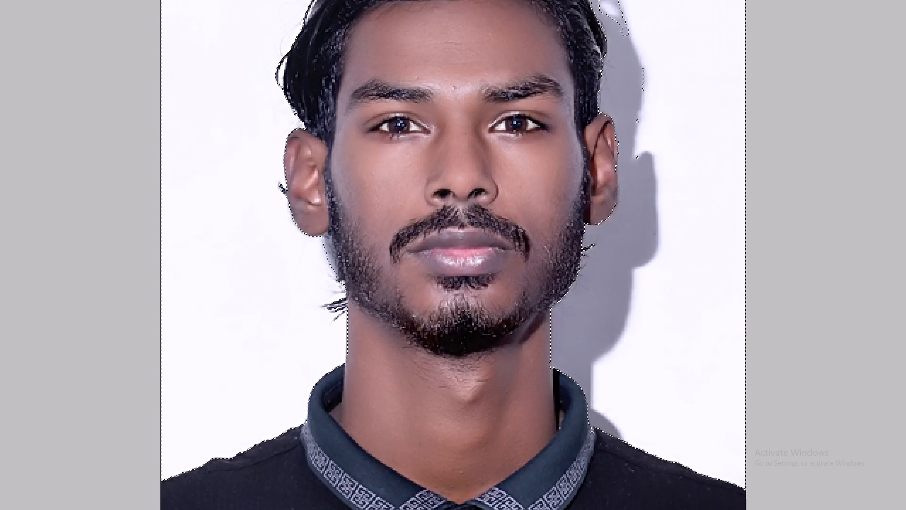
pyautogui.keyDown('shift'); pyautogui.click(327, 258); pyautogui.keyUp('shift')
pyautogui.keyDown('shift'); pyautogui.click(327, 257); pyautogui.keyUp('shift')
pyautogui.keyDown('shift'); pyautogui.click(332, 255); pyautogui.keyUp('shift')
pyautogui.keyDown('shift'); pyautogui.click(332, 254); pyautogui.keyUp('shift')
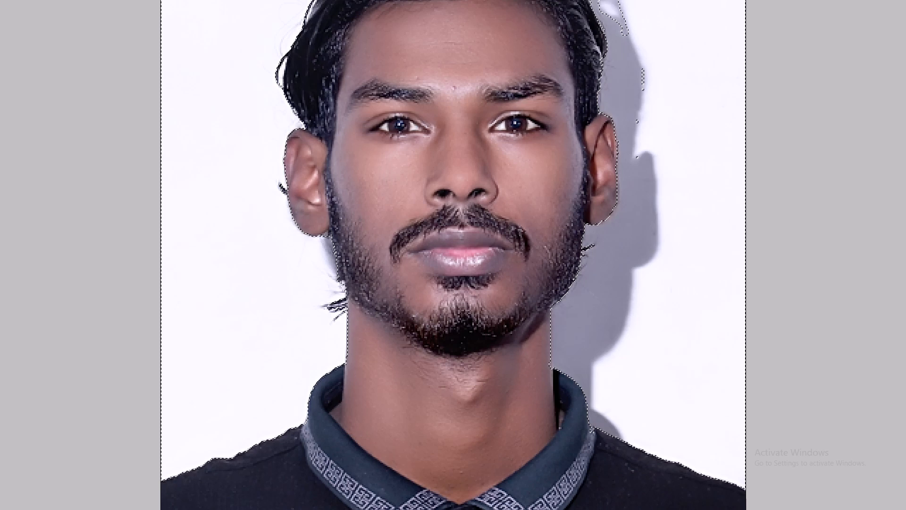
pyautogui.keyDown('shift'); pyautogui.click(322, 255); pyautogui.keyUp('shift')
# Refine the background selection along the subject's right beard edge, including the stray hairs beside the neck.
pyautogui.hotkey('ctrl', '+')
pyautogui.hotkey('ctrl', '+')
pyautogui.press('space')
pyautogui.press('space')
pyautogui.press('space')
pyautogui.press('space')
pyautogui.press('space')
pyautogui.press('space')
pyautogui.press('space')
pyautogui.press('space')
pyautogui.moveTo(261, 299); pyautogui.dragTo(413, 196)
pyautogui.hotkey('ctrl', '+')
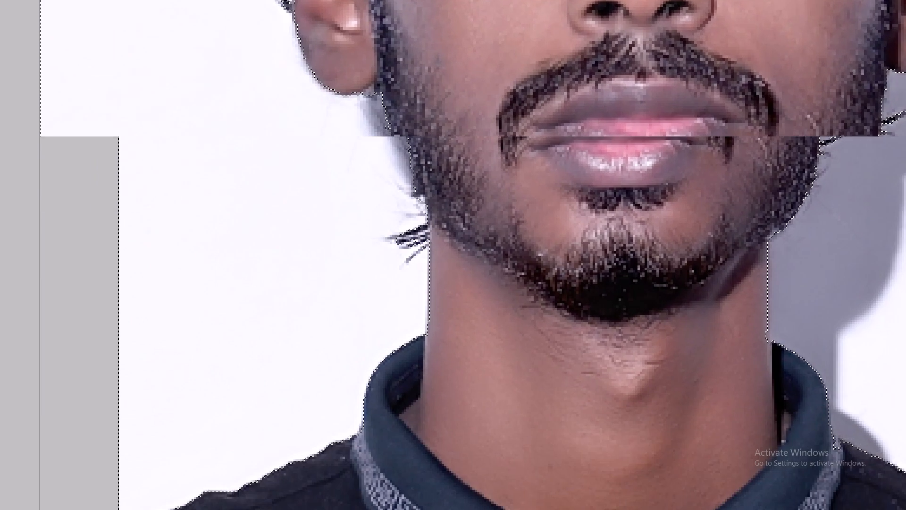
pyautogui.hotkey('ctrl', '+')
pyautogui.press('j')
pyautogui.hotkey('ctrl', '+')
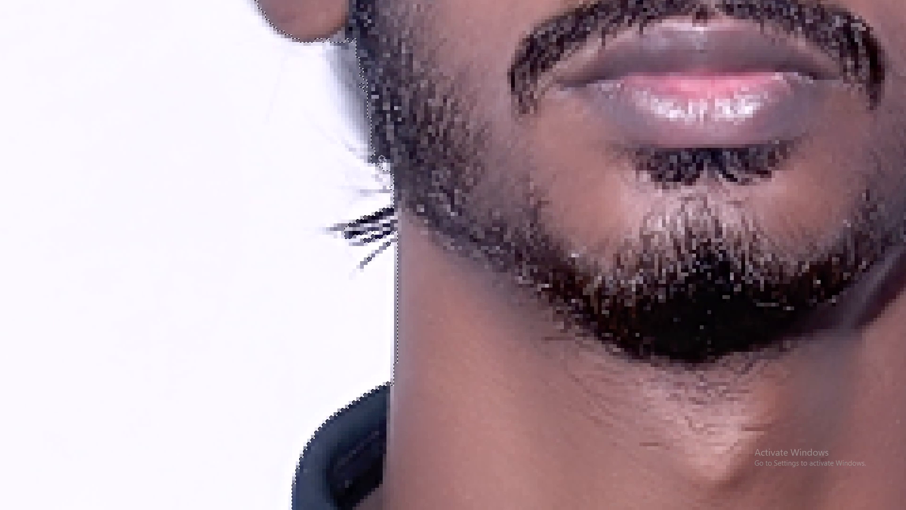
pyautogui.keyDown('shift'); pyautogui.moveTo(366, 135); pyautogui.dragTo(393, 221); pyautogui.keyUp('shift')
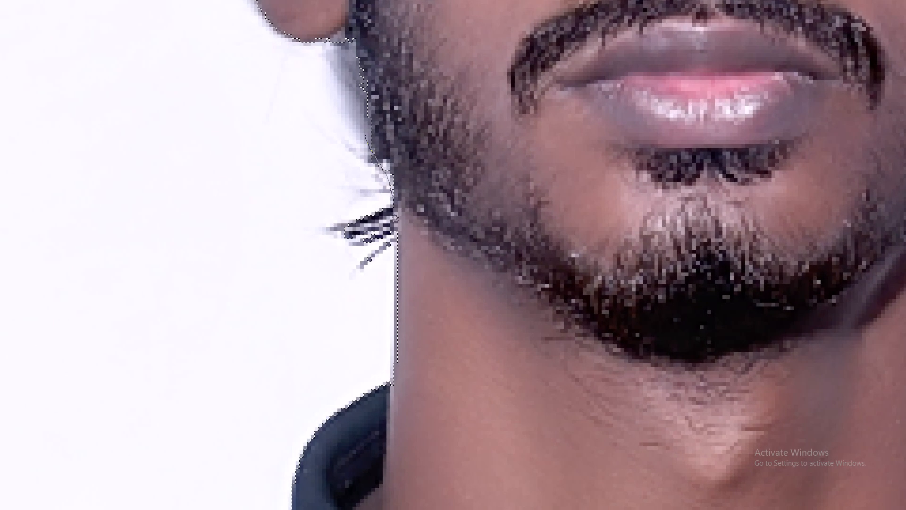
pyautogui.keyDown('shift'); pyautogui.moveTo(393, 221); pyautogui.dragTo(285, 248); pyautogui.keyUp('shift')
# Add the missed shadow patches beside the hair on the subject's left side to the background selection.
pyautogui.hotkey('ctrl', '0')
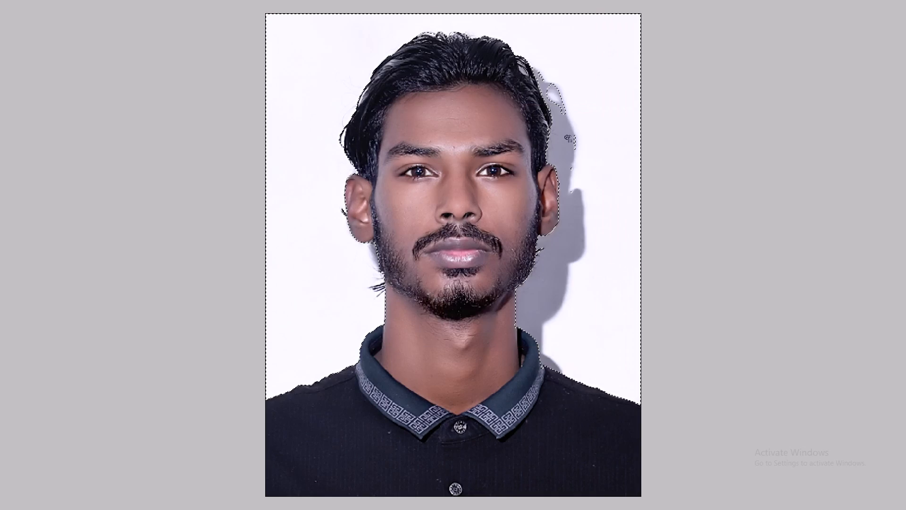
pyautogui.hotkey('ctrl', 'space')
pyautogui.keyDown('ctrl'); pyautogui.moveTo(465, 34); pyautogui.dragTo(638, 186); pyautogui.keyUp('ctrl')
pyautogui.keyDown('shift'); pyautogui.moveTo(484, 86); pyautogui.dragTo(506, 107); pyautogui.keyUp('shift')
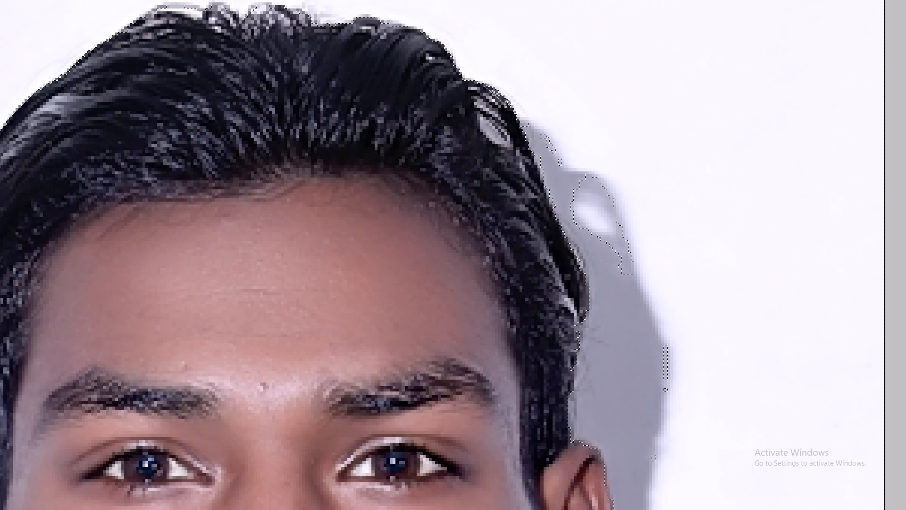
pyautogui.keyDown('shift'); pyautogui.moveTo(506, 107); pyautogui.dragTo(684, 100); pyautogui.keyUp('shift')
# Add the remaining shadow patches beside the subject's left temple and ear to the background selection.
pyautogui.press('space')
pyautogui.press('space')
pyautogui.press('space')
pyautogui.press('space')
pyautogui.press('space')
pyautogui.press('space')
pyautogui.press('space')
pyautogui.press('space')
pyautogui.press('space')
pyautogui.press('space')
pyautogui.press('space')
pyautogui.press('space')
pyautogui.press('space')
pyautogui.press('space')
pyautogui.press('space')
pyautogui.press('space')
pyautogui.press('space')
pyautogui.press('space')
pyautogui.press('space')
pyautogui.press('space')
pyautogui.moveTo(585, 261); pyautogui.dragTo(549, 86)
pyautogui.moveTo(549, 86); pyautogui.dragTo(546, 75)
pyautogui.keyDown('shift'); pyautogui.moveTo(572, 144); pyautogui.dragTo(655, 178); pyautogui.keyUp('shift')
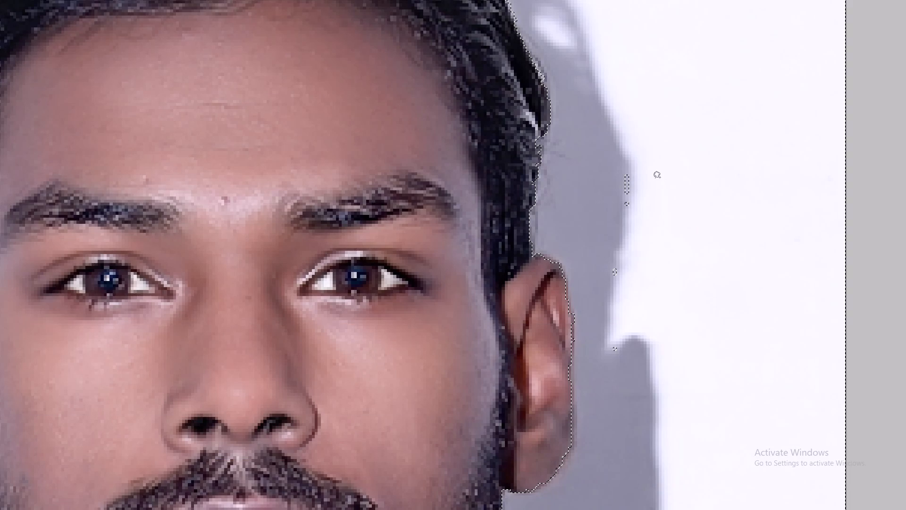
pyautogui.keyDown('shift'); pyautogui.moveTo(586, 339); pyautogui.dragTo(679, 272); pyautogui.keyUp('shift')
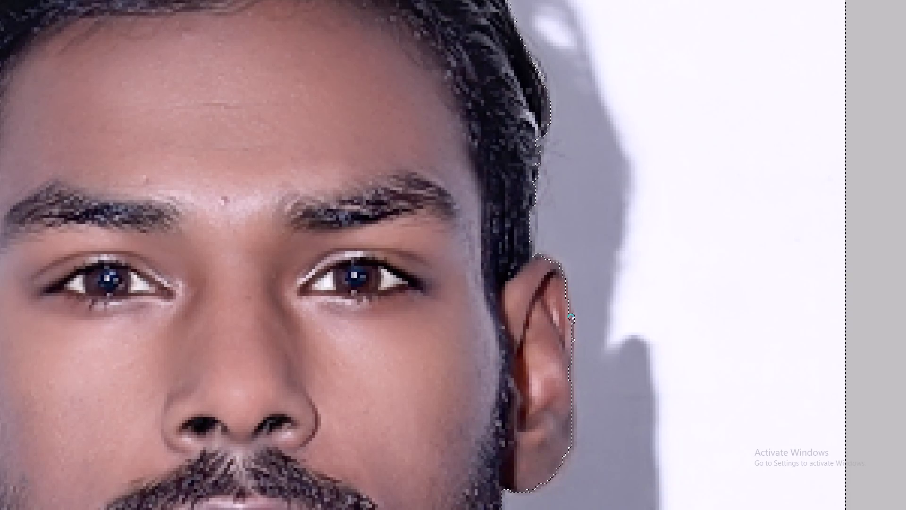
pyautogui.hotkey('ctrl', '+')
pyautogui.keyDown('shift'); pyautogui.moveTo(582, 316); pyautogui.dragTo(702, 247); pyautogui.keyUp('shift')
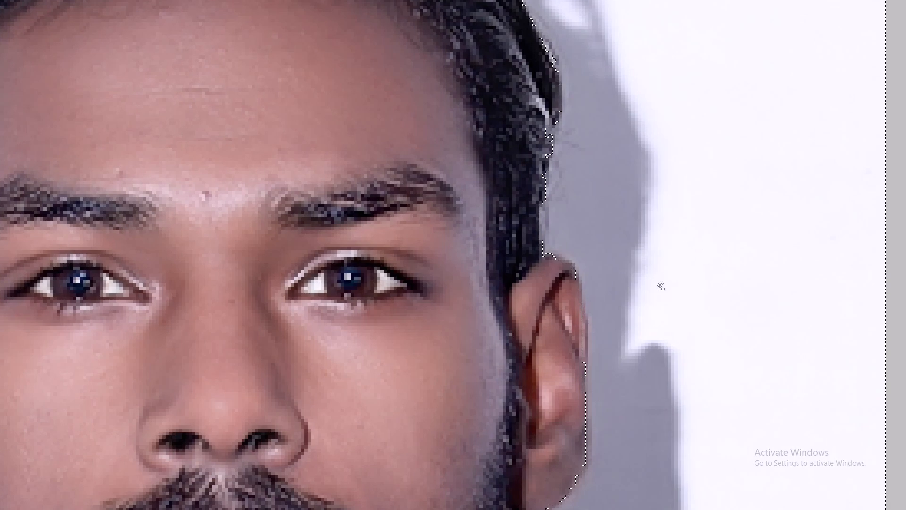
# Extend the background selection over the stray hairs along the beard below the subject's left ear.
pyautogui.press('space')
pyautogui.press('space')
pyautogui.press('space')
pyautogui.press('space')
pyautogui.press('space')
pyautogui.press('space')
pyautogui.press('space')
pyautogui.press('space')
pyautogui.press('space')
pyautogui.press('space')
pyautogui.press('space')
pyautogui.press('space')
pyautogui.press('space')
pyautogui.press('space')
pyautogui.press('space')
pyautogui.press('space')
pyautogui.press('space')
pyautogui.press('space')
pyautogui.press('space')
pyautogui.press('space')
pyautogui.moveTo(612, 386); pyautogui.dragTo(596, 215)
pyautogui.moveTo(553, 368); pyautogui.dragTo(569, 250)
pyautogui.keyDown('shift'); pyautogui.moveTo(503, 271); pyautogui.dragTo(498, 288); pyautogui.keyUp('shift')
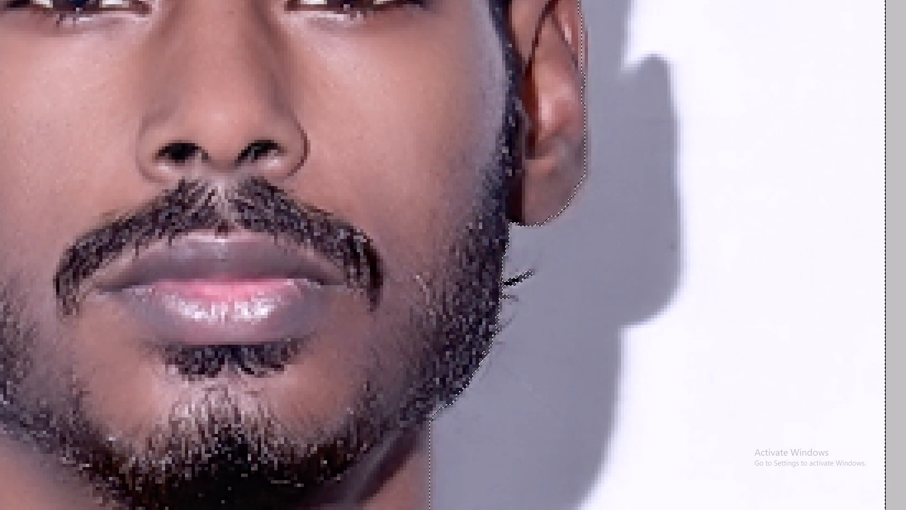
pyautogui.keyDown('shift'); pyautogui.moveTo(498, 288); pyautogui.dragTo(642, 278); pyautogui.keyUp('shift')
# Examine the background selection's edge along the subject's left neck, collar and shoulder.
pyautogui.press('space')
pyautogui.press('space')
pyautogui.press('space')
pyautogui.press('space')
pyautogui.press('space')
pyautogui.press('space')
pyautogui.press('space')
pyautogui.press('space')
pyautogui.press('space')
pyautogui.press('space')
pyautogui.press('space')
pyautogui.press('space')
pyautogui.press('space')
pyautogui.press('space')
pyautogui.press('space')
pyautogui.press('space')
pyautogui.press('space')
pyautogui.press('space')
pyautogui.press('space')
pyautogui.press('space')
pyautogui.moveTo(527, 358); pyautogui.dragTo(529, 216)
pyautogui.moveTo(509, 361); pyautogui.dragTo(527, 194)
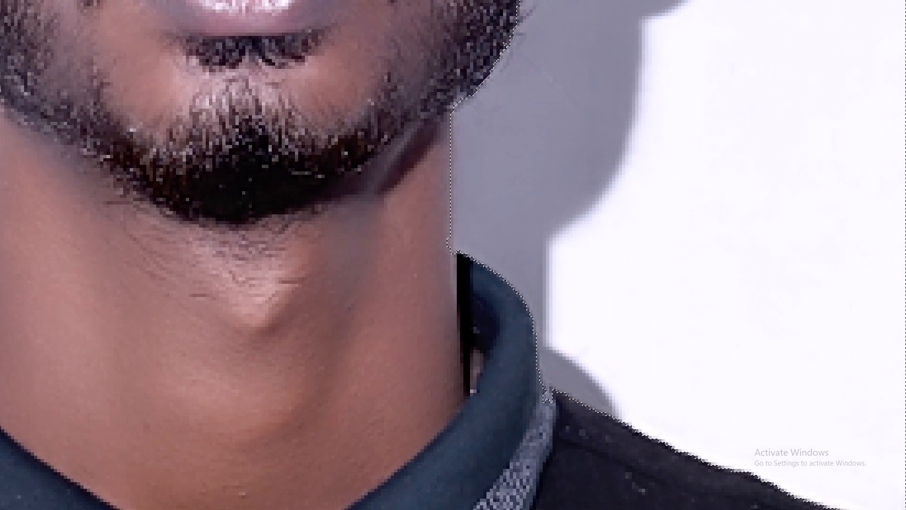
pyautogui.click(515, 264)
pyautogui.keyDown('alt'); pyautogui.moveTo(450, 229); pyautogui.dragTo(348, 283); pyautogui.keyUp('alt')
pyautogui.press('space')
pyautogui.press('space')
pyautogui.press('space')
pyautogui.press('space')
pyautogui.press('space')
pyautogui.moveTo(553, 403); pyautogui.dragTo(488, 301)
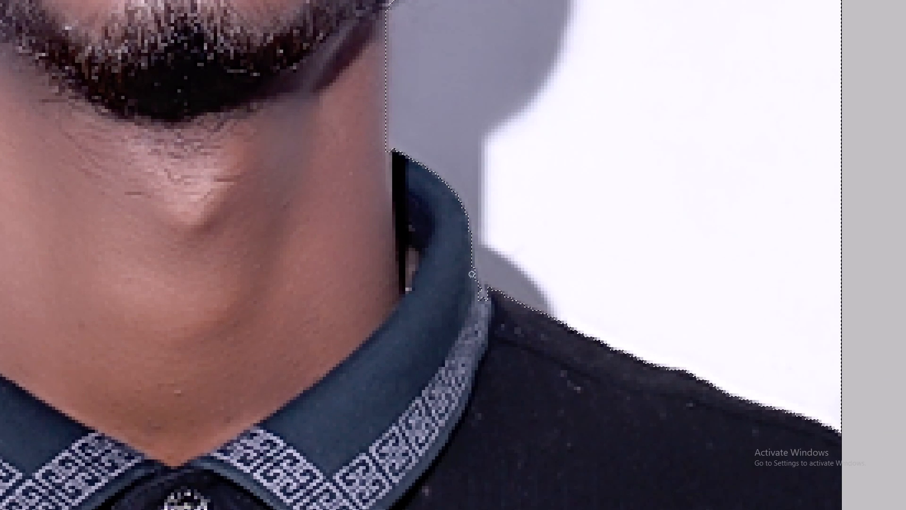
pyautogui.keyDown('alt'); pyautogui.moveTo(470, 276); pyautogui.dragTo(399, 346); pyautogui.keyUp('alt')
pyautogui.hotkey('ctrl', '0')
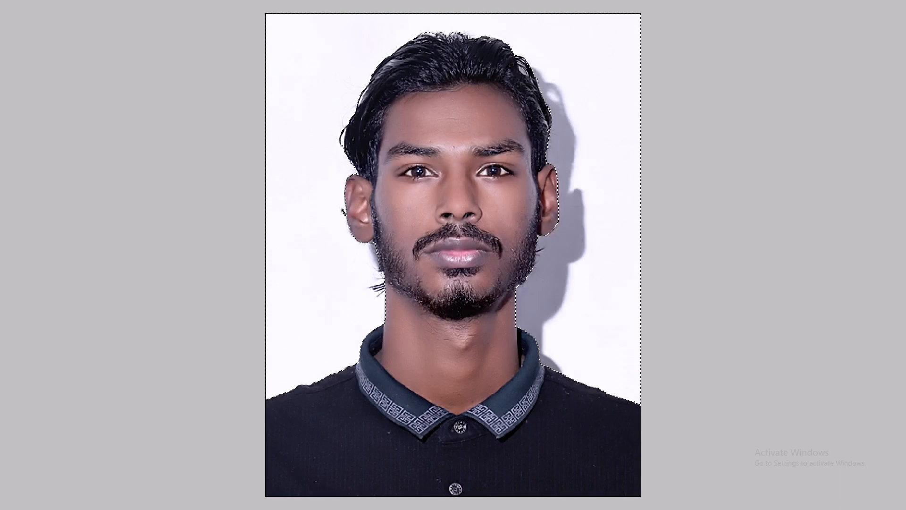
# Feather the background selection by 1 pixel, whiten it with Hue/Saturation lightness +100, and deselect.
pyautogui.hotkey('ctrl', 'alt', 'd')
pyautogui.press('1')
pyautogui.press('Return')
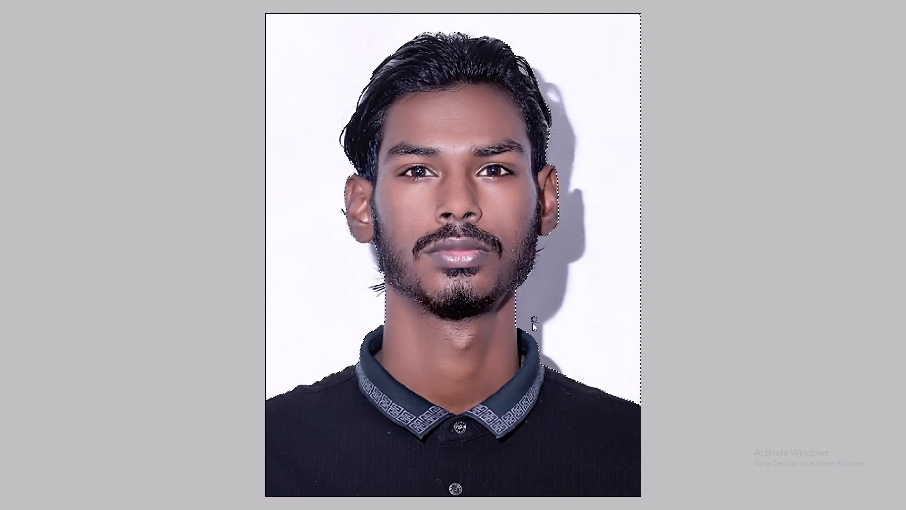
pyautogui.hotkey('alt', 'i')
pyautogui.hotkey('alt', 'a')
pyautogui.press('h')
pyautogui.moveTo(709, 331); pyautogui.dragTo(712, 331)
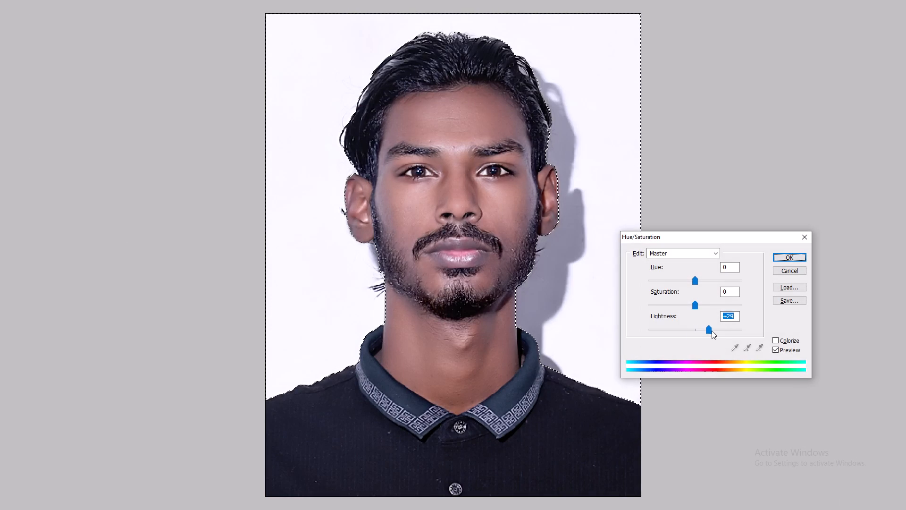
pyautogui.moveTo(712, 331); pyautogui.dragTo(902, 337)
pyautogui.press('Return')
pyautogui.hotkey('ctrl', 'd')
pyautogui.hotkey('ctrl', '-')
pyautogui.press('v')
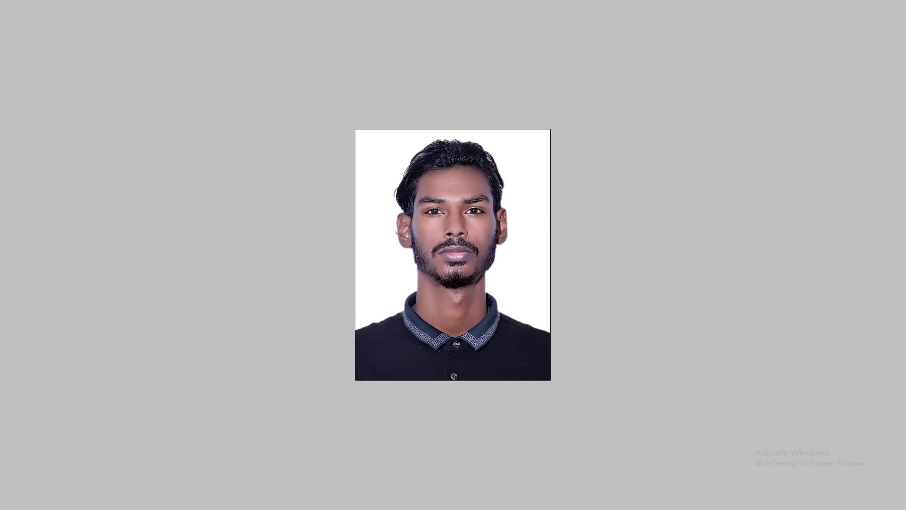
# Restore the background selection and extend it over the stray hair beside the subject's right ear.
pyautogui.hotkey('ctrl', '+')
pyautogui.hotkey('ctrl', 'alt', 'z')
pyautogui.hotkey('ctrl', 'space')
pyautogui.keyDown('ctrl'); pyautogui.moveTo(308, 188); pyautogui.dragTo(405, 247); pyautogui.keyUp('ctrl')
pyautogui.hotkey('ctrl', '+')
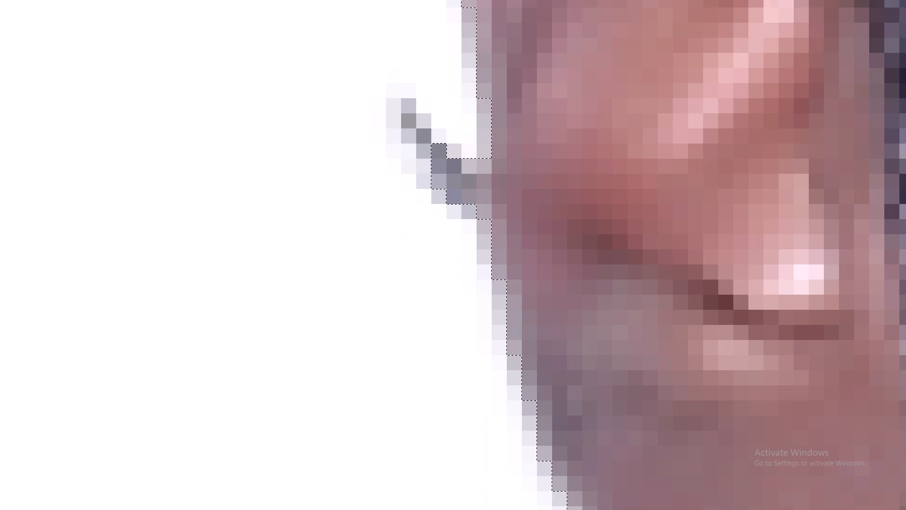
pyautogui.press('j')
pyautogui.keyDown('shift'); pyautogui.moveTo(488, 141); pyautogui.dragTo(307, 20); pyautogui.keyUp('shift')
# Feather the extended background selection, whiten it again with Hue/Saturation lightness +100, and deselect.
pyautogui.hotkey('ctrl', '0')
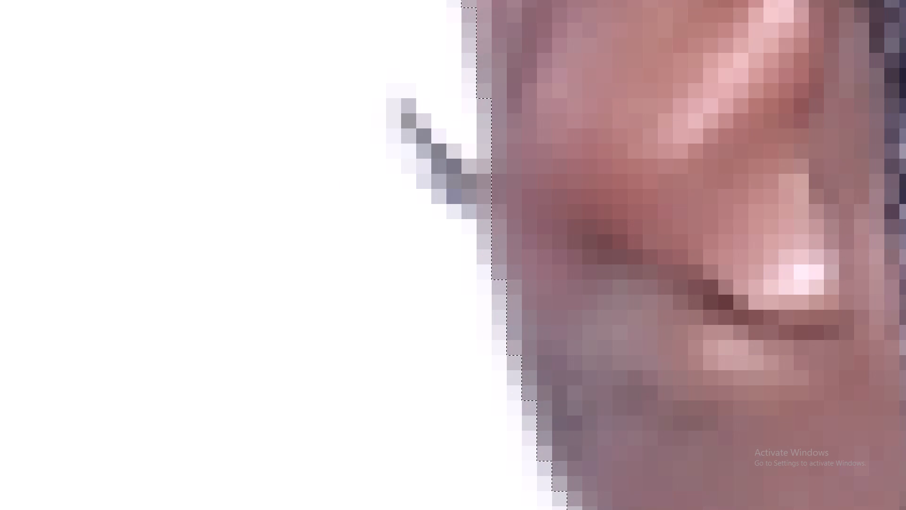
pyautogui.hotkey('ctrl', 'alt', 'd')
pyautogui.press('Return')
pyautogui.hotkey('alt', 'i')
pyautogui.hotkey('alt', 'a')
pyautogui.hotkey('alt', 'h')
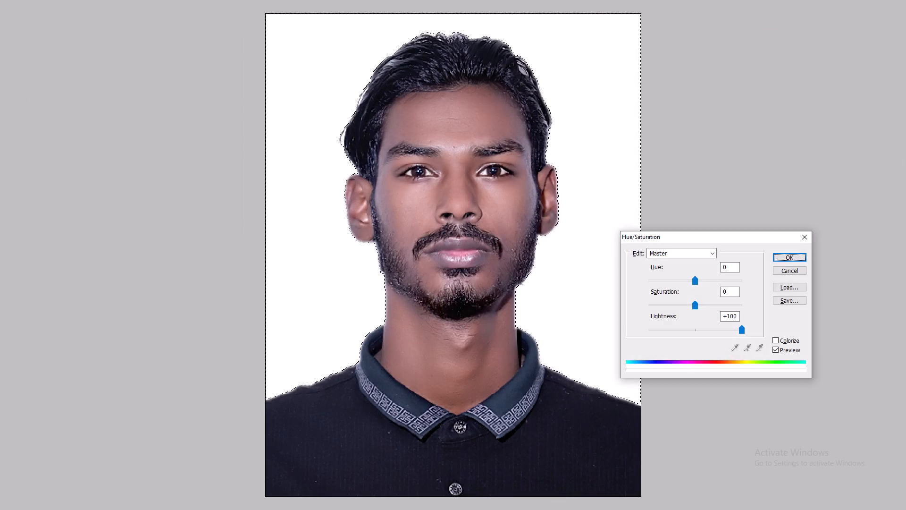
pyautogui.press('Return')
pyautogui.hotkey('ctrl', 'd')
# Adjust the portrait's highlights with Color Balance at +12 cyan–red, 0 magenta–green and -6 yellow–blue, and compare before and after.
pyautogui.hotkey('ctrl', '-')
pyautogui.press('v')
pyautogui.hotkey('ctrl', 'b')
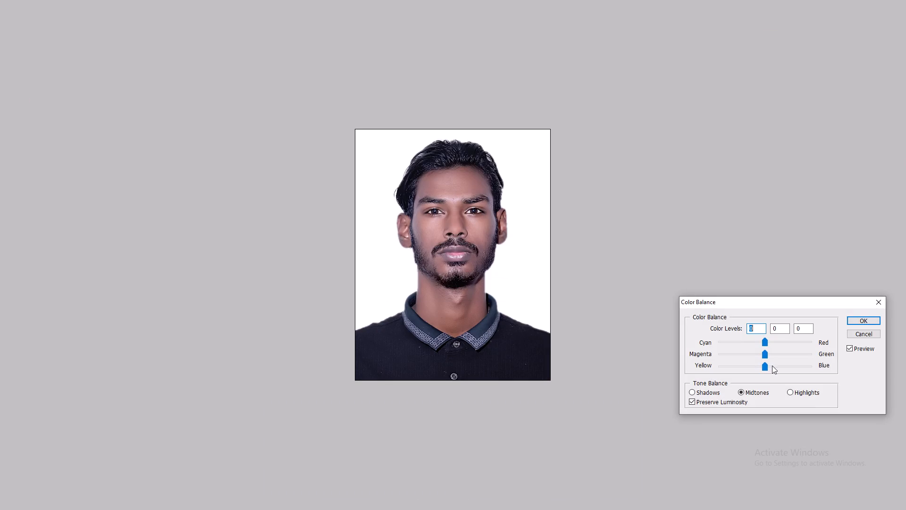
pyautogui.click(795, 391)
pyautogui.click(771, 342)
pyautogui.press('Tab')
pyautogui.press('Tab')
pyautogui.scroll(-9, 771, 342)
pyautogui.scroll(3, 771, 342)
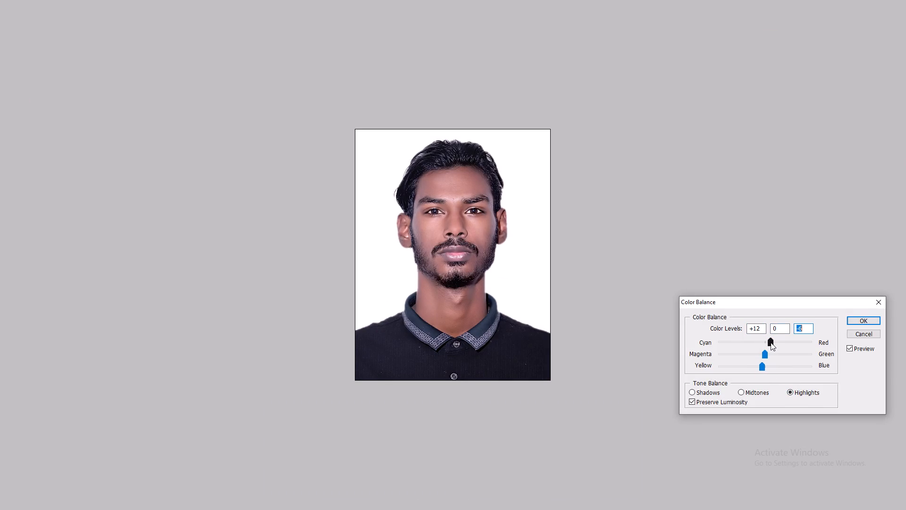
pyautogui.press('Return')
pyautogui.hotkey('ctrl', '+')
pyautogui.hotkey('ctrl', 'alt', 'z')
pyautogui.hotkey('ctrl', 'z')
# Select the darker skin along the forehead sides, cheeks and jaw, and feather the selection by 12 pixels.
pyautogui.press('w')
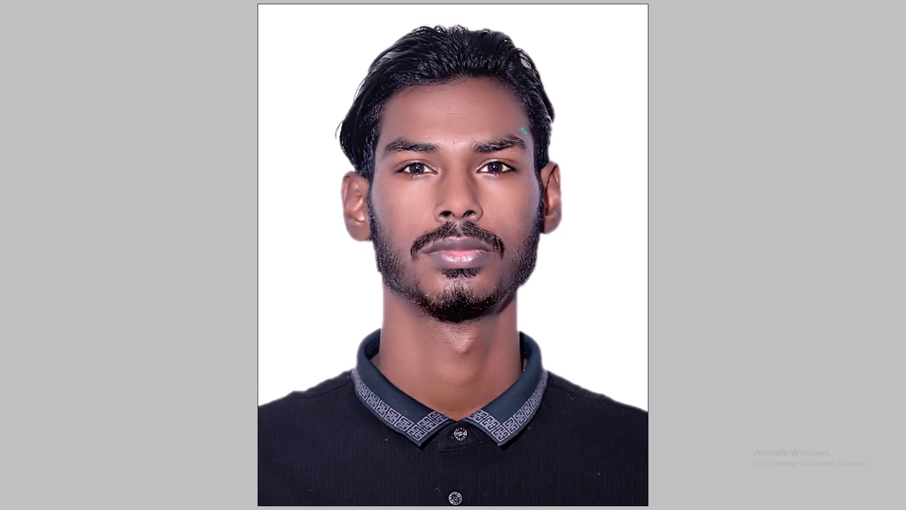
pyautogui.keyDown('shift'); pyautogui.click(520, 118); pyautogui.keyUp('shift')
pyautogui.keyDown('shift'); pyautogui.click(519, 107); pyautogui.keyUp('shift')
pyautogui.rightClick(521, 114)
pyautogui.click(541, 153)
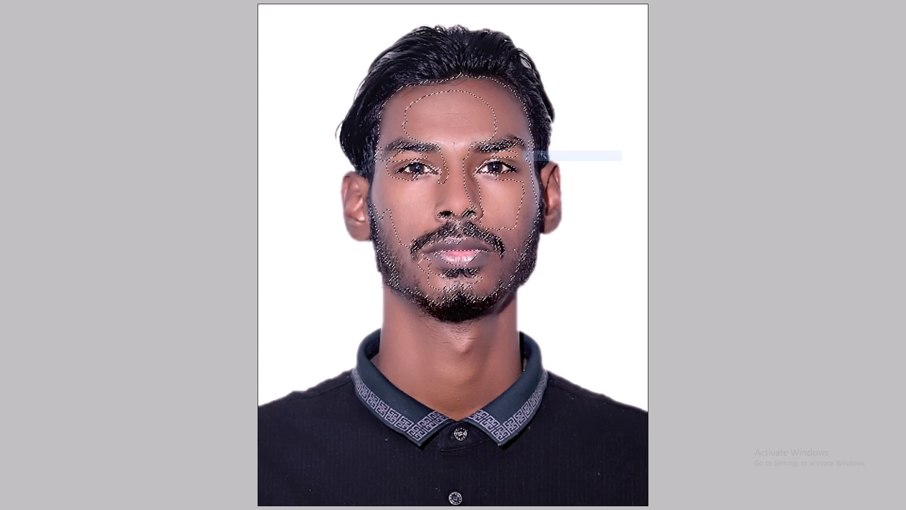
pyautogui.hotkey('ctrl', 'alt', 'd')
pyautogui.write('12')
pyautogui.press('Return')
# Reapply the previous Color Balance values to the selected skin and fade the adjustment to 60%, followed by 50%.
pyautogui.hotkey('alt', 'i')
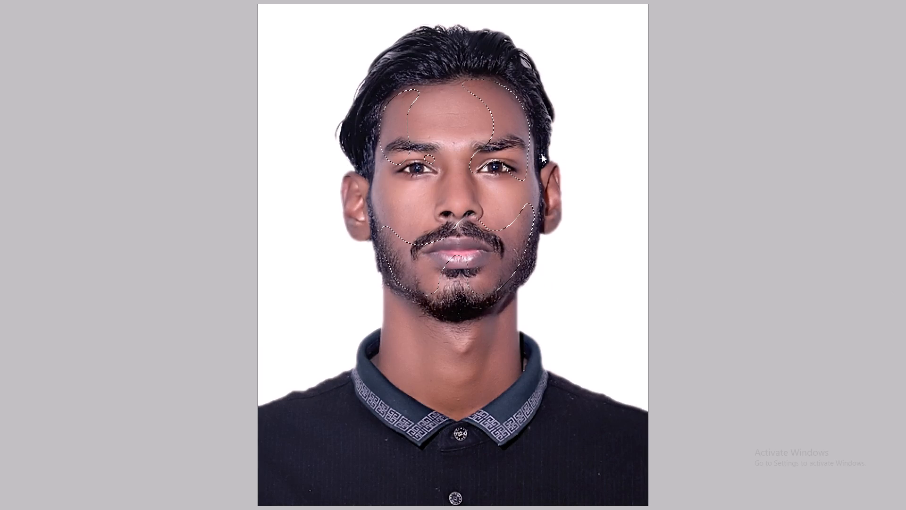
pyautogui.hotkey('alt', 'a')
pyautogui.hotkey('alt', 'b')
pyautogui.press('Return')
pyautogui.hotkey('ctrl', 'shift', 'f')
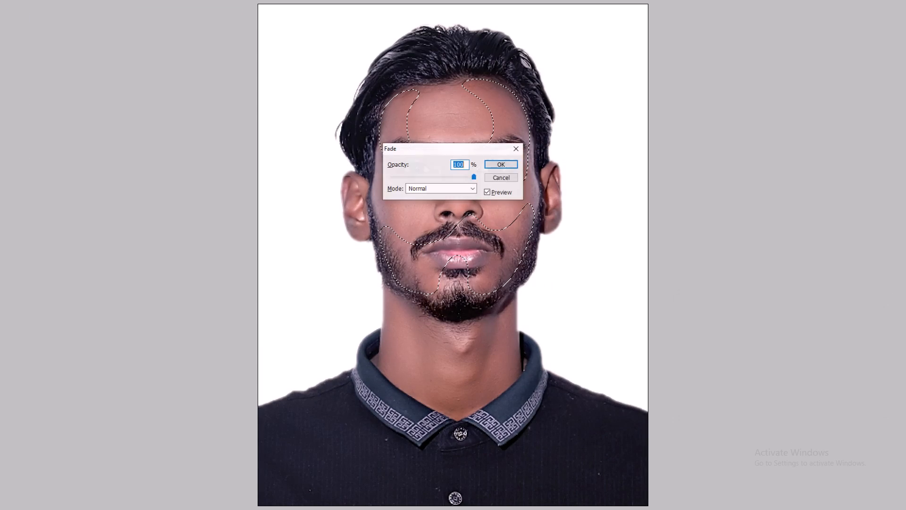
pyautogui.write('60')
pyautogui.press('Return')
pyautogui.hotkey('ctrl', 'shift', 'f')
pyautogui.write('50')
pyautogui.press('Return')
# Apply Levels to the selected skin with a slightly raised black point, midtone 1.06 and white point 249, and deselect.
pyautogui.hotkey('ctrl', 'l')
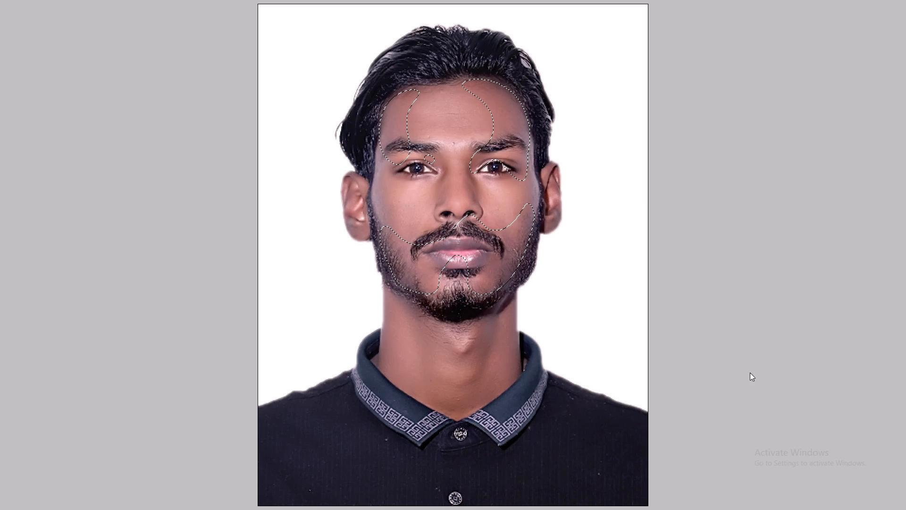
pyautogui.moveTo(768, 384); pyautogui.dragTo(781, 386)
pyautogui.scroll(6, 782, 386)
pyautogui.press('Tab')
pyautogui.scroll(-6, 782, 386)
pyautogui.hotkey('shift', 'Tab')
pyautogui.hotkey('shift', 'Tab')
pyautogui.scroll(2, 782, 386)
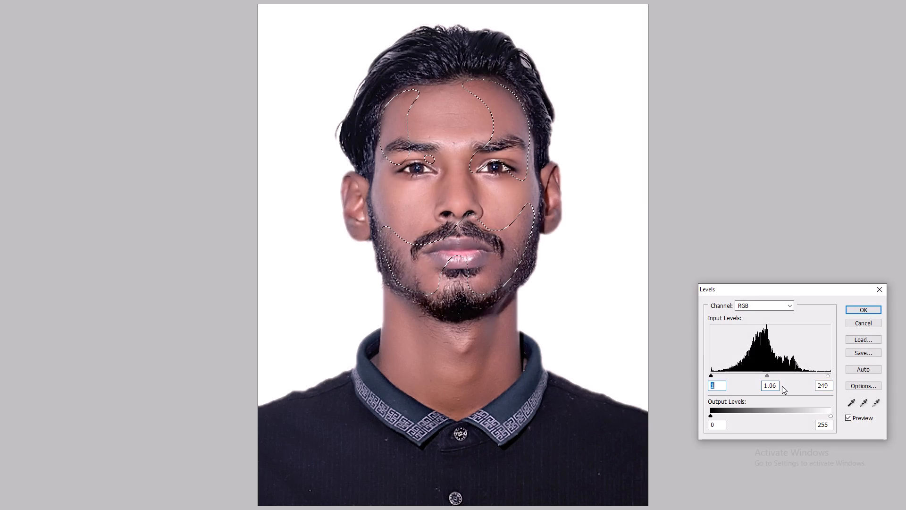
pyautogui.press('Return')
pyautogui.hotkey('ctrl', 'alt', 'z')
pyautogui.hotkey('ctrl', 'z')
pyautogui.hotkey('ctrl', 'd')
pyautogui.hotkey('ctrl', '-')
pyautogui.write('vv')
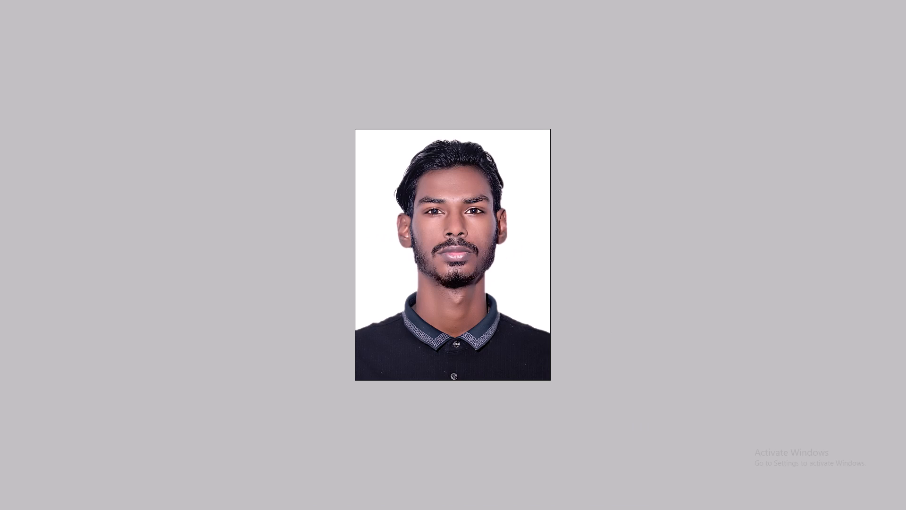
pyautogui.hotkey('ctrl', '+')
pyautogui.hotkey('ctrl', '-')
pyautogui.press('v')
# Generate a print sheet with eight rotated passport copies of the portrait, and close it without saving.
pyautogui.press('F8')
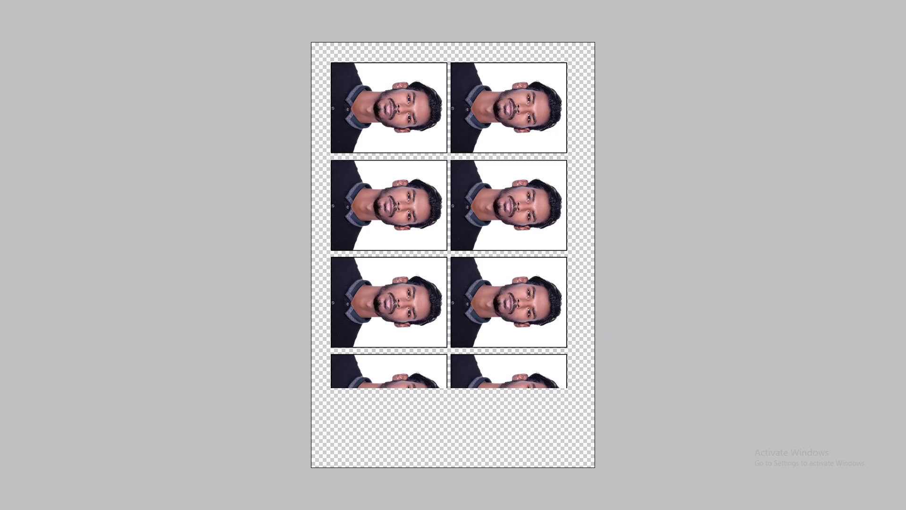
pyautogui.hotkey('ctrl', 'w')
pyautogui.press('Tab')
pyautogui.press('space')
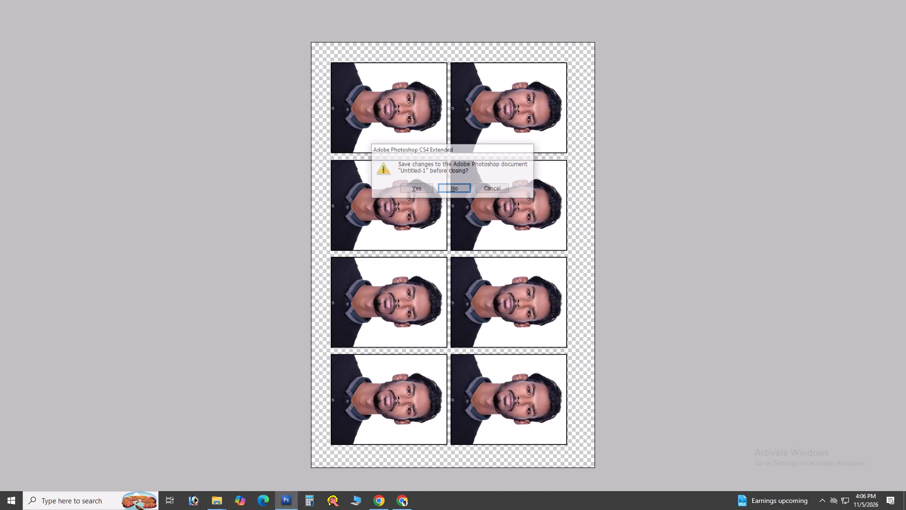
# Save a JPEG copy of the finished portrait to the Desktop as 00.
pyautogui.hotkey('ctrl', '0')
pyautogui.hotkey('ctrl', 'd')
pyautogui.press('v')
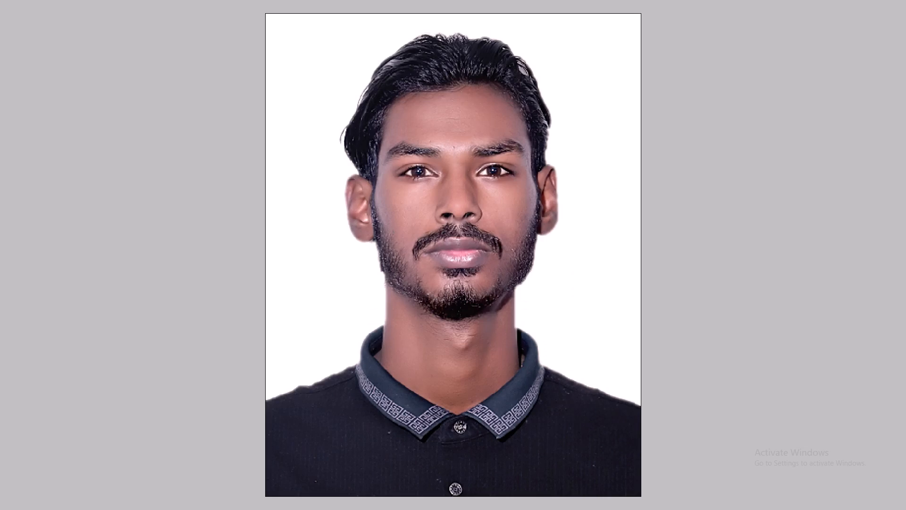
pyautogui.hotkey('ctrl', 'alt', 's')
pyautogui.click(42, 71)
pyautogui.scroll(-6, 447, 261)
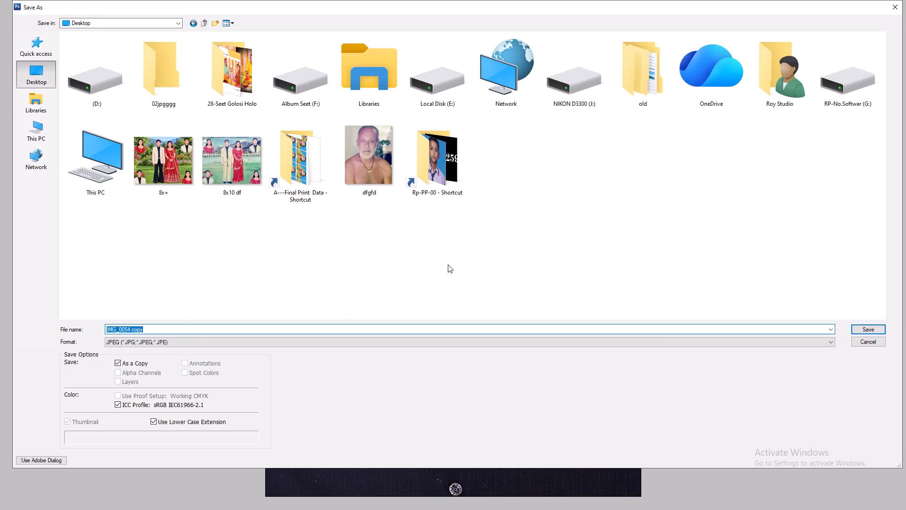
pyautogui.scroll(-9, 448, 264)
pyautogui.write('00')
pyautogui.press('Return')
pyautogui.press('Return')
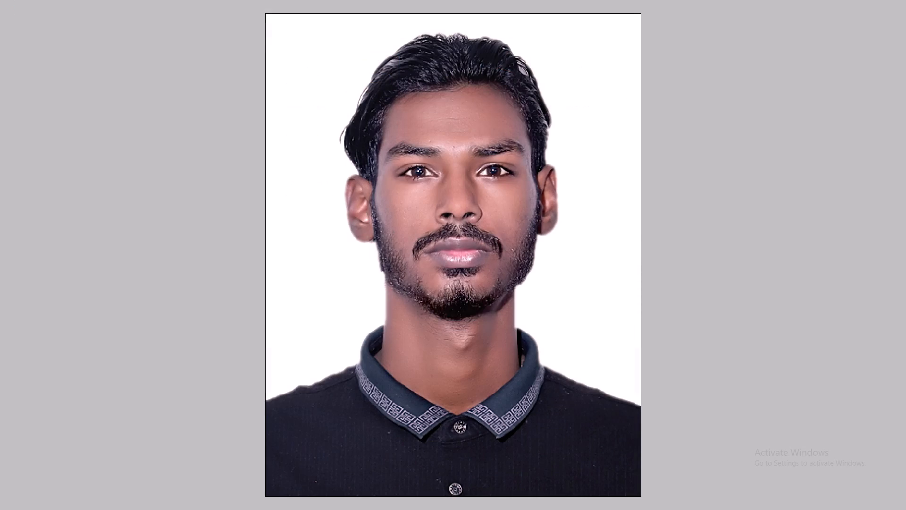
pyautogui.hotkey('ctrl', '-')
pyautogui.press('v')
# Switch to the YouTube window in Google Chrome and pause the playing song.
pyautogui.hotkey('alt', 'Tab')
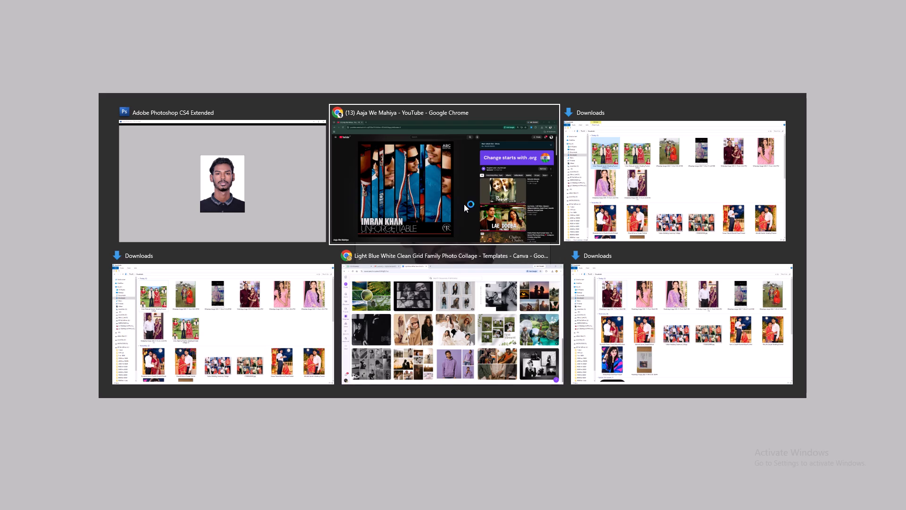
pyautogui.keyDown('alt'); pyautogui.click(406, 331); pyautogui.keyUp('alt')
pyautogui.hotkey('alt', 'Tab')
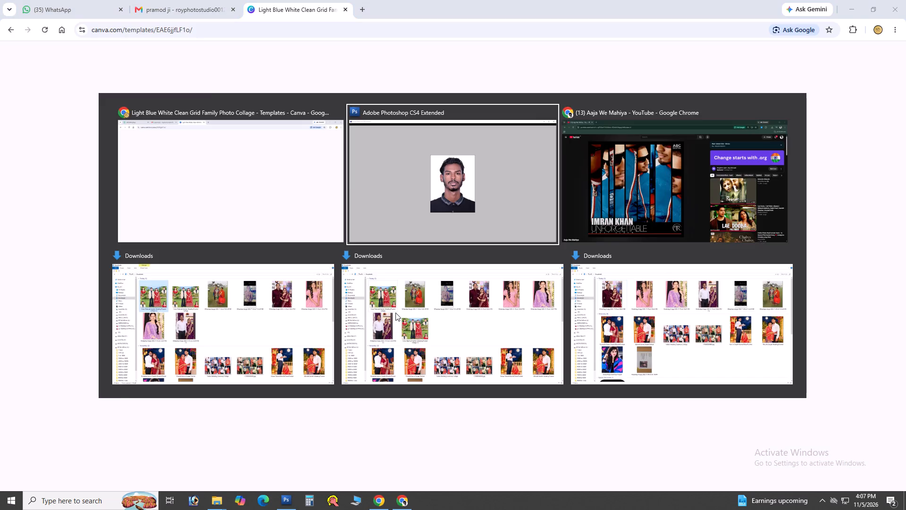
pyautogui.hotkey('alt', 'Tab')
pyautogui.press('space')
pyautogui.click(129, 51)
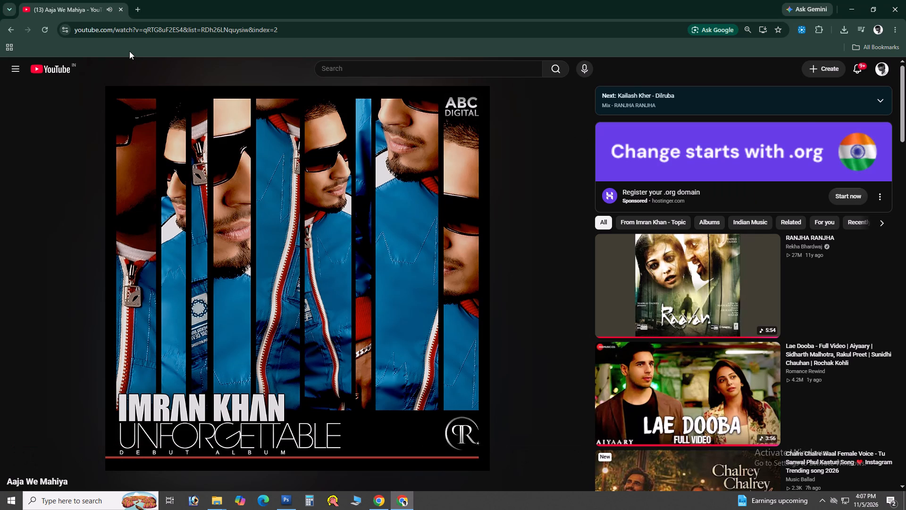
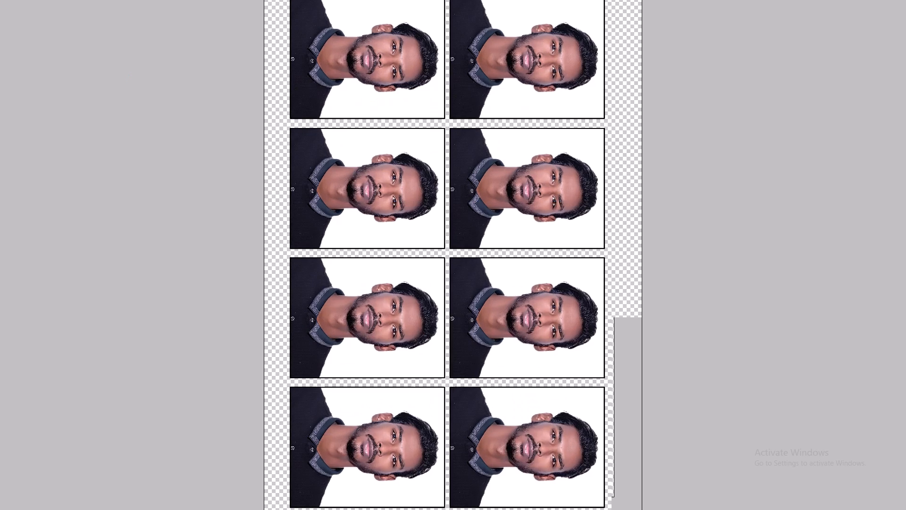
# Inspect the rotated passport copies on the print sheet up close, checking the faces, collars and borders.
pyautogui.hotkey('ctrl', '+')
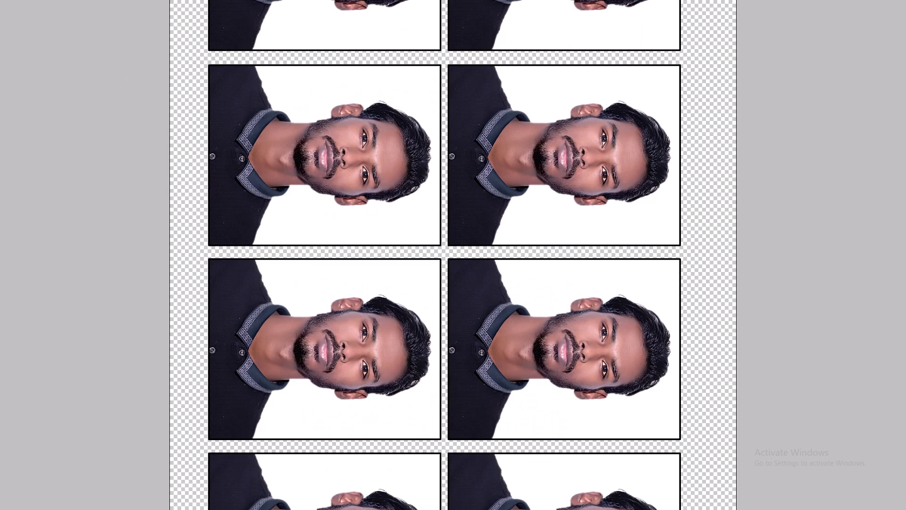
pyautogui.hotkey('ctrl', '-')
pyautogui.hotkey('ctrl', '+')
pyautogui.hotkey('ctrl', '+')
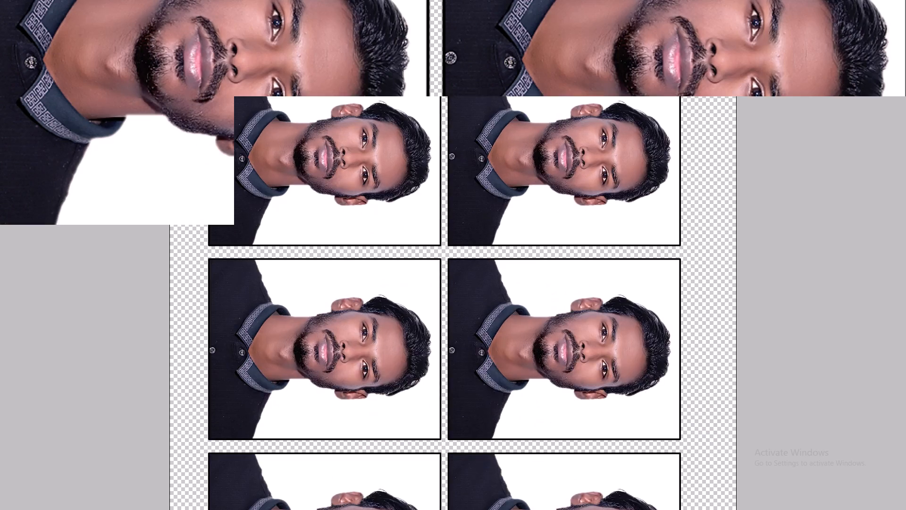
pyautogui.press('space')
pyautogui.moveTo(277, 37); pyautogui.dragTo(304, 144)
pyautogui.hotkey('ctrl', '-')
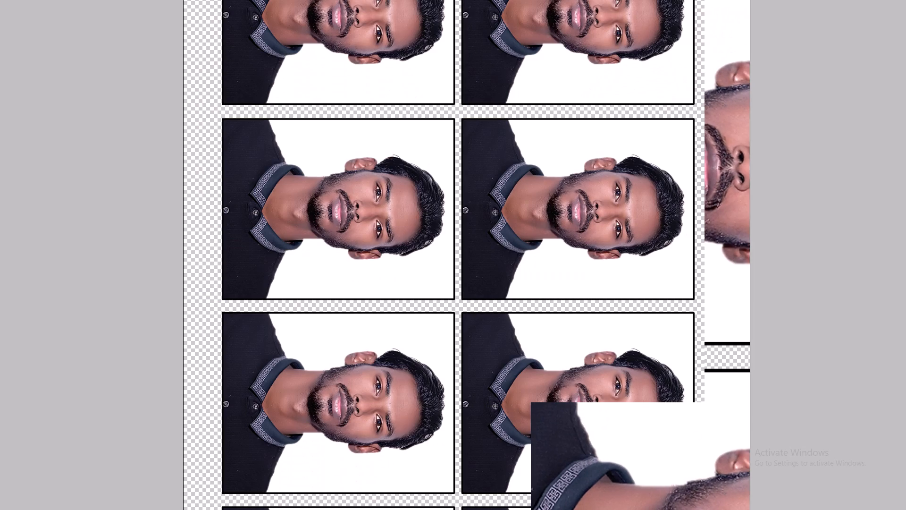
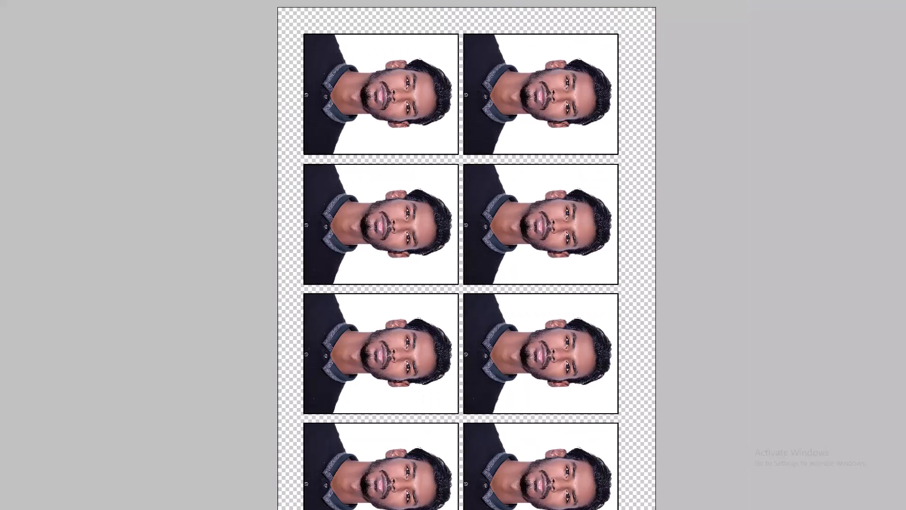
# Start saving a copy of the eight-photo print sheet, opening the save settings for it.
pyautogui.hotkey('ctrl', 'alt', 's')
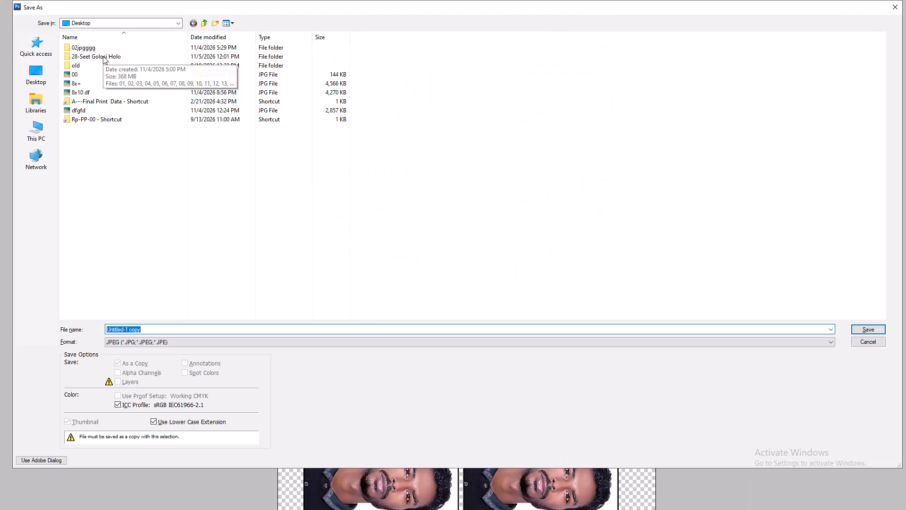
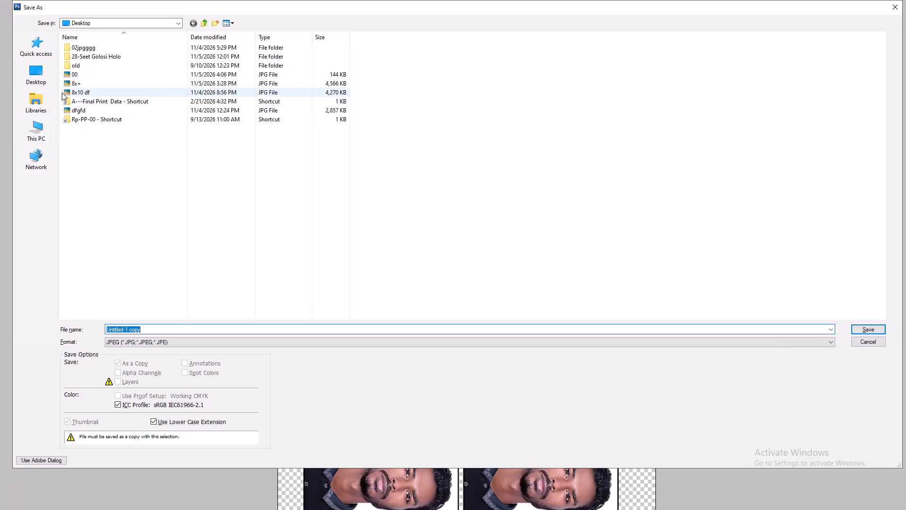
# Save the print sheet as a JPEG copy in the A---Final Print Data folder on the desktop, replacing the existing 01+- file.
pyautogui.click(51, 80)
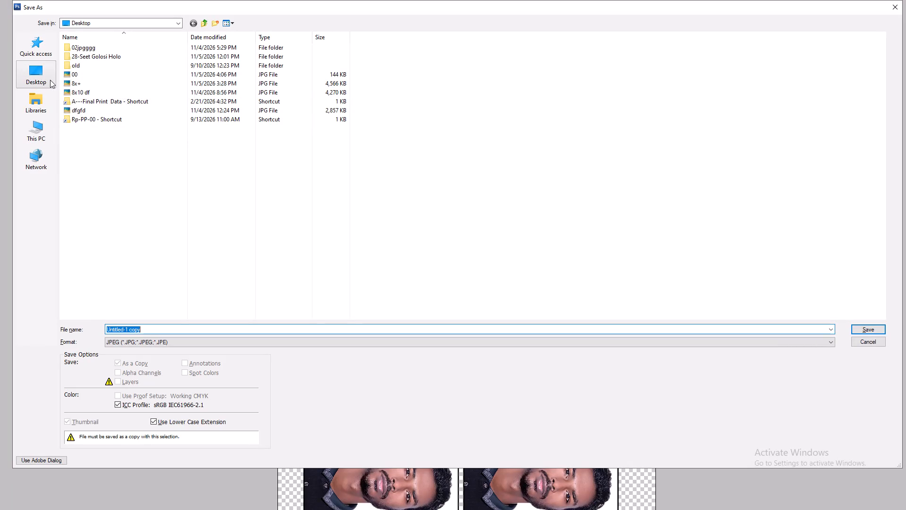
pyautogui.scroll(-11, 454, 211)
pyautogui.doubleClick(362, 177)
pyautogui.scroll(-4, 461, 255)
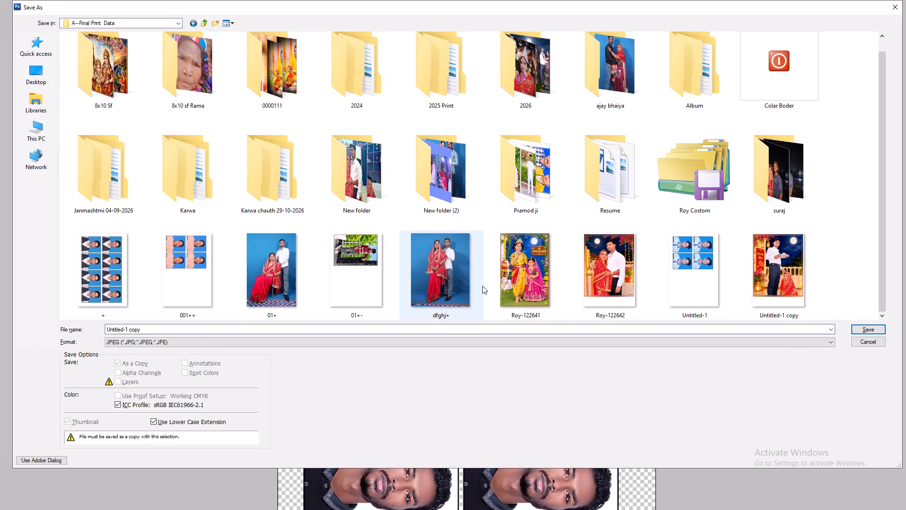
pyautogui.scroll(-6, 482, 286)
pyautogui.click(358, 281)
pyautogui.press('Return')
pyautogui.press('Tab')
pyautogui.press('Return')
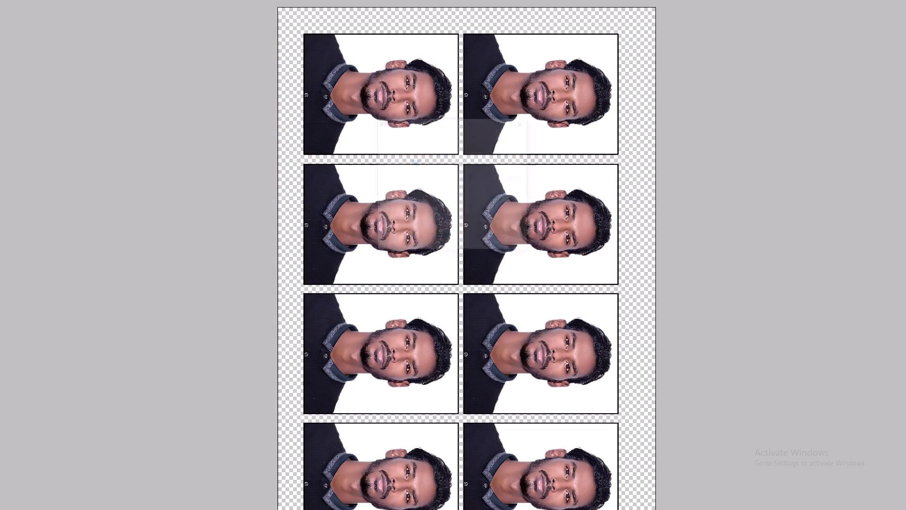
pyautogui.press('Return')
# Close the print sheet document without saving its changes.
pyautogui.hotkey('ctrl', 'w')
pyautogui.press('Tab')
pyautogui.press('Return')
pyautogui.hotkey('ctrl', '0')
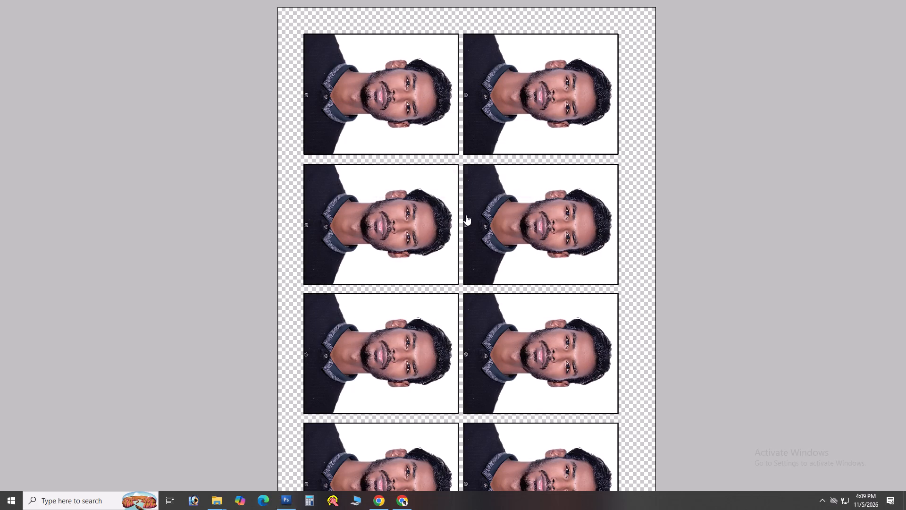
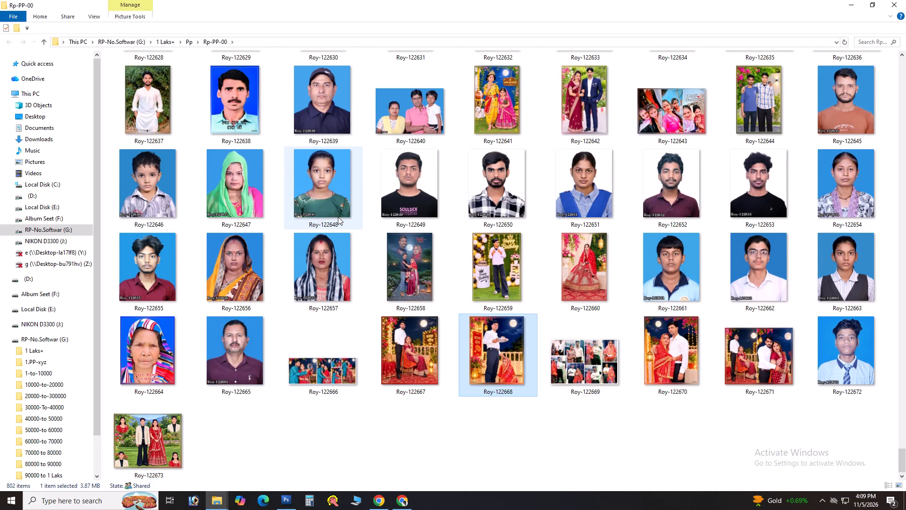
# Check the last photos in the Rp-PP-00 folder and close the folder window.
pyautogui.scroll(-5, 682, 331)
pyautogui.click(650, 448)
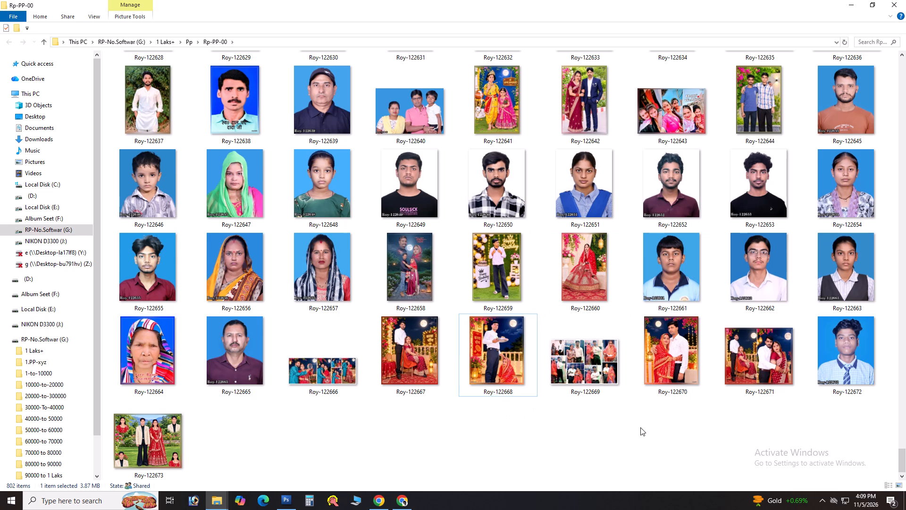
pyautogui.scroll(-4, 638, 426)
pyautogui.click(638, 426)
pyautogui.click(905, 0)
# Switch to the Photoshop window with the open portrait.
pyautogui.hotkey('alt', 'Tab')
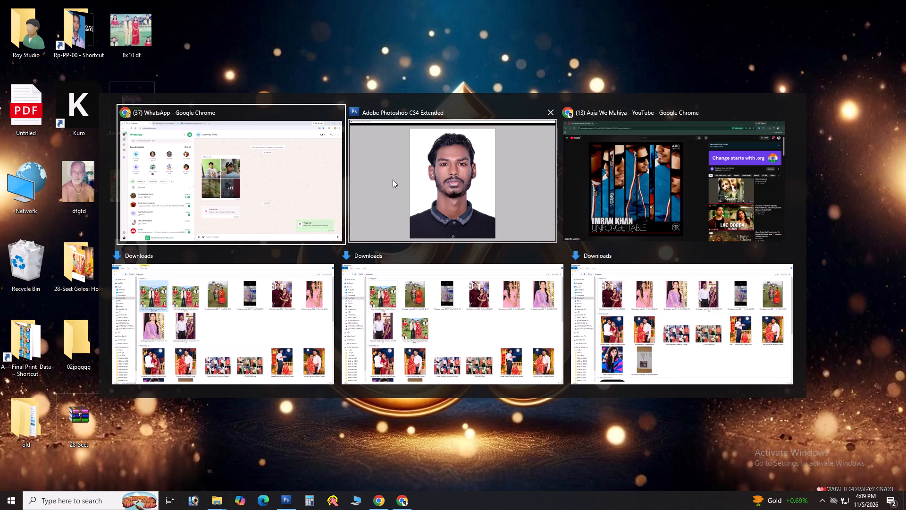
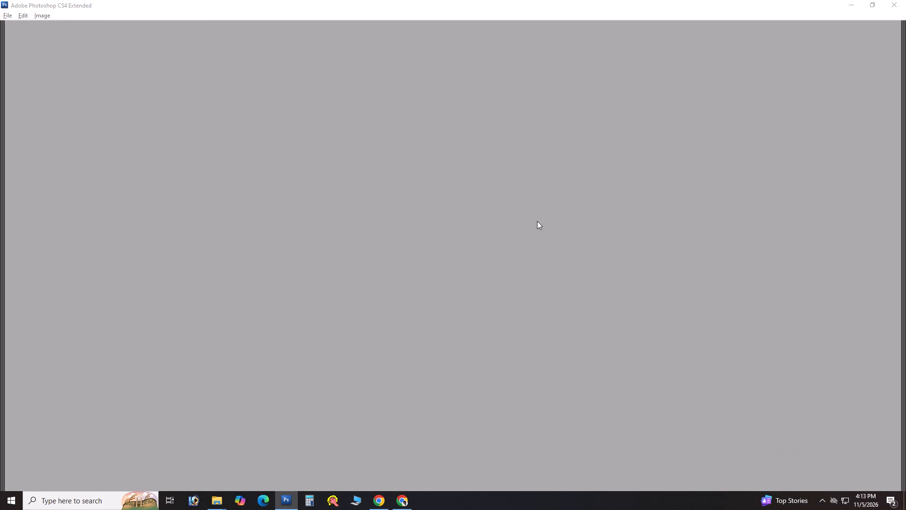
# Switch to the File Explorer window showing the Downloads folder.
pyautogui.hotkey('alt', 'Tab')
pyautogui.hotkey('alt', 'Tab')
pyautogui.click(516, 308)
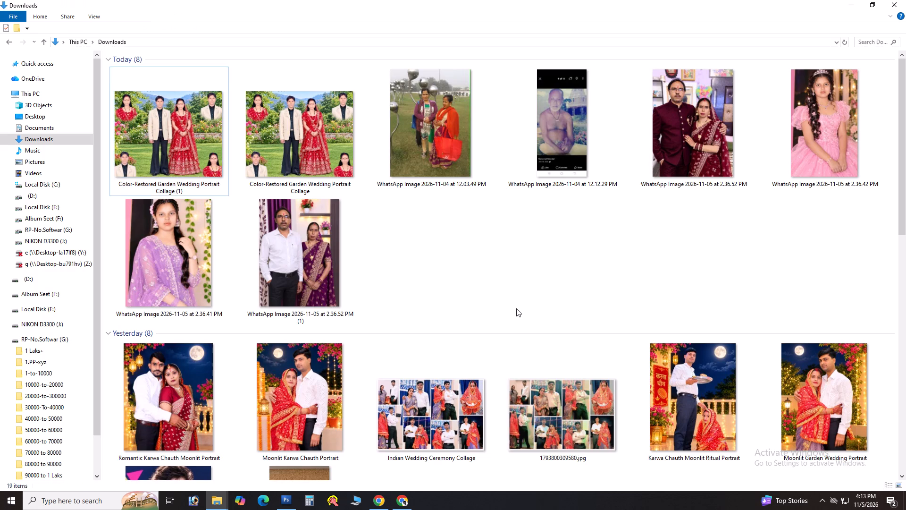
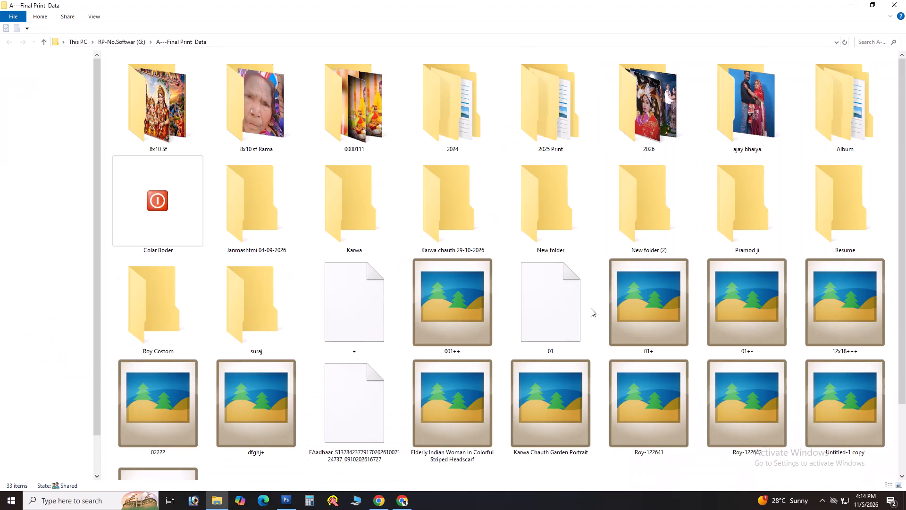
# Delete the eight files from dfghj+ through Untitled-1 in the A---Final Print Data folder.
pyautogui.keyDown('alt'); pyautogui.scroll(-5, 591, 316); pyautogui.keyUp('alt')
pyautogui.keyDown('alt'); pyautogui.scroll(-4, 589, 382); pyautogui.keyUp('alt')
pyautogui.keyDown('alt'); pyautogui.doubleClick(561, 417); pyautogui.keyUp('alt')
pyautogui.keyDown('alt'); pyautogui.rightClick(561, 417); pyautogui.keyUp('alt')
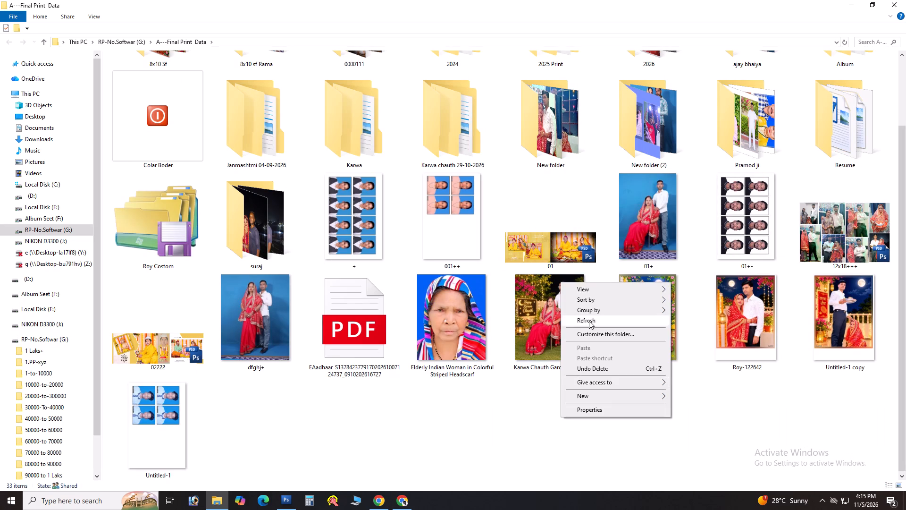
pyautogui.keyDown('alt'); pyautogui.click(589, 321); pyautogui.keyUp('alt')
pyautogui.keyDown('alt'); pyautogui.scroll(-7, 570, 361); pyautogui.keyUp('alt')
pyautogui.keyDown('alt'); pyautogui.click(465, 381); pyautogui.keyUp('alt')
pyautogui.keyDown('alt'); pyautogui.click(291, 338); pyautogui.keyUp('alt')
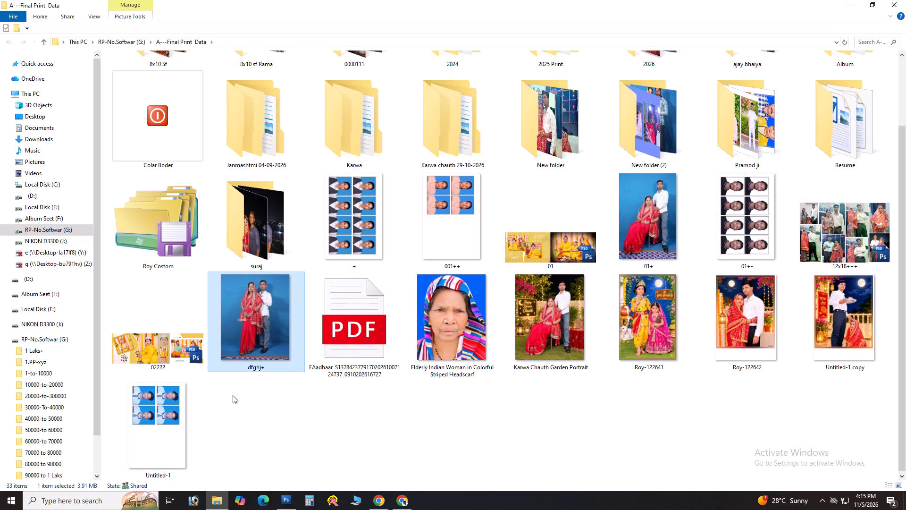
pyautogui.keyDown('shift'); pyautogui.click(165, 447); pyautogui.keyUp('shift')
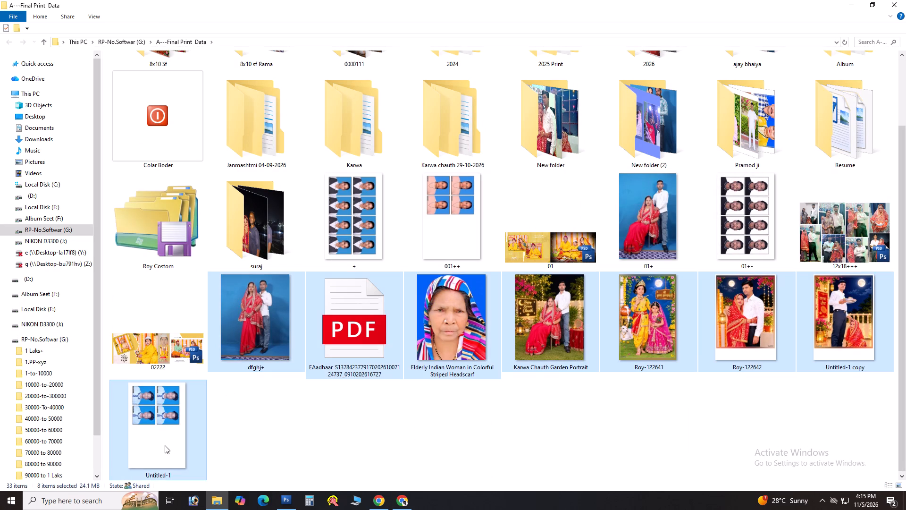
pyautogui.press('Delete')
pyautogui.click(672, 241)
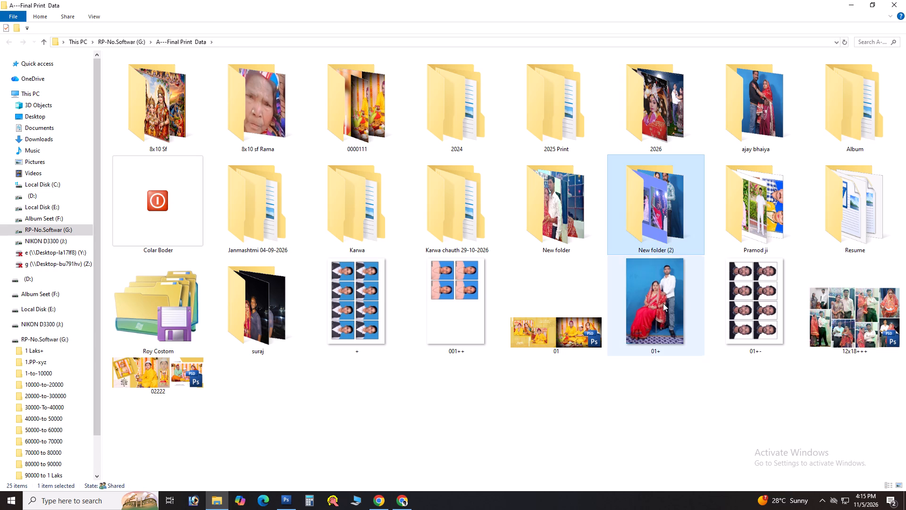
# Delete the image files 01+, 01+-, 12x18+++, 001++ and + from the A---Final Print Data folder.
pyautogui.click(663, 303)
pyautogui.press('Delete')
pyautogui.click(647, 314)
pyautogui.press('Delete')
pyautogui.click(659, 329)
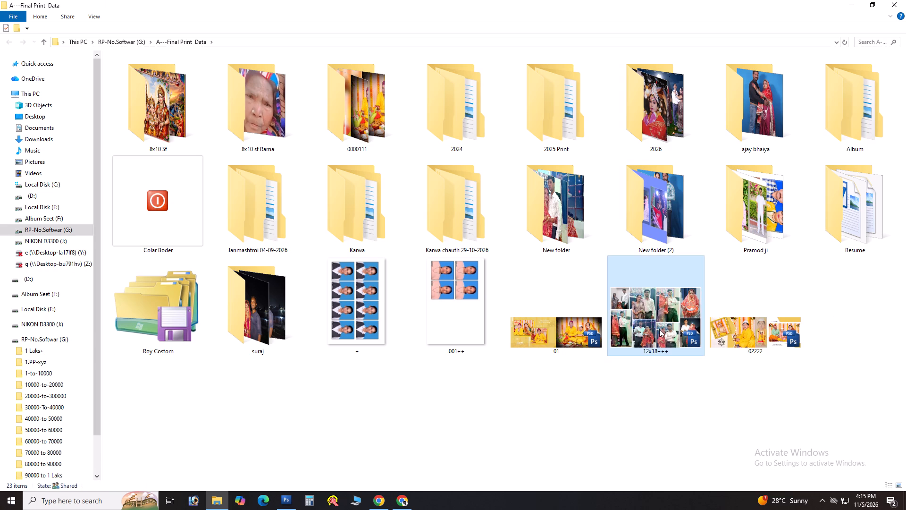
pyautogui.press('Delete')
pyautogui.click(487, 325)
pyautogui.press('Delete')
pyautogui.click(380, 323)
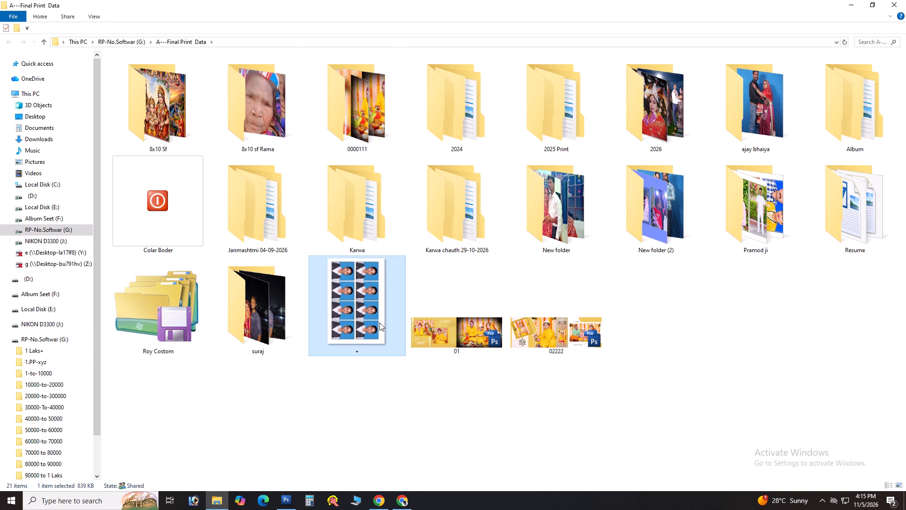
pyautogui.press('Delete')
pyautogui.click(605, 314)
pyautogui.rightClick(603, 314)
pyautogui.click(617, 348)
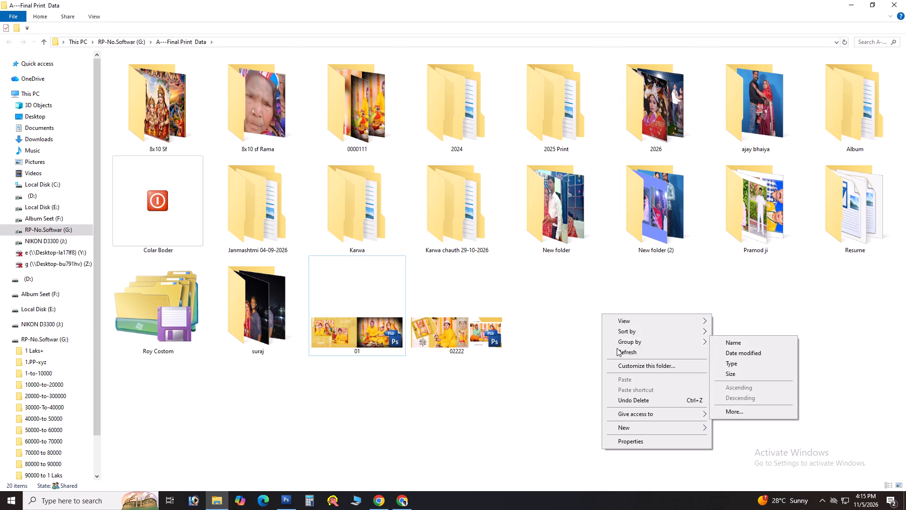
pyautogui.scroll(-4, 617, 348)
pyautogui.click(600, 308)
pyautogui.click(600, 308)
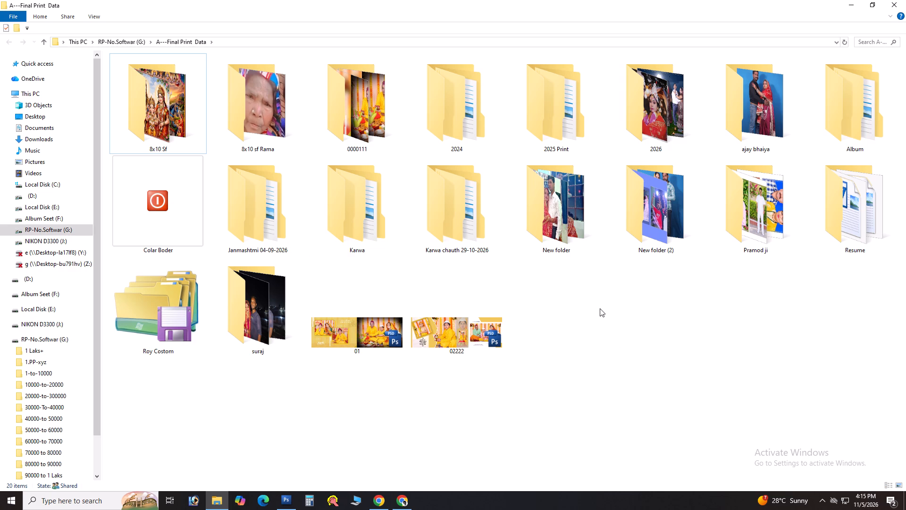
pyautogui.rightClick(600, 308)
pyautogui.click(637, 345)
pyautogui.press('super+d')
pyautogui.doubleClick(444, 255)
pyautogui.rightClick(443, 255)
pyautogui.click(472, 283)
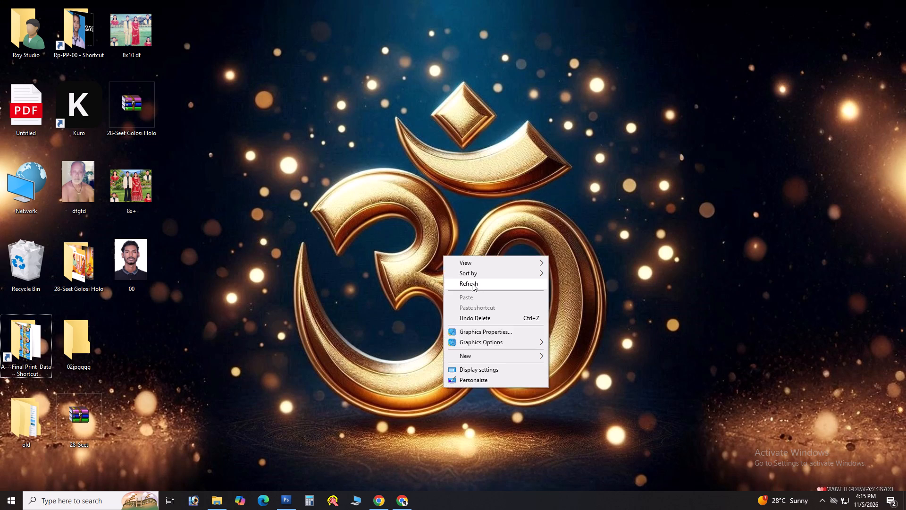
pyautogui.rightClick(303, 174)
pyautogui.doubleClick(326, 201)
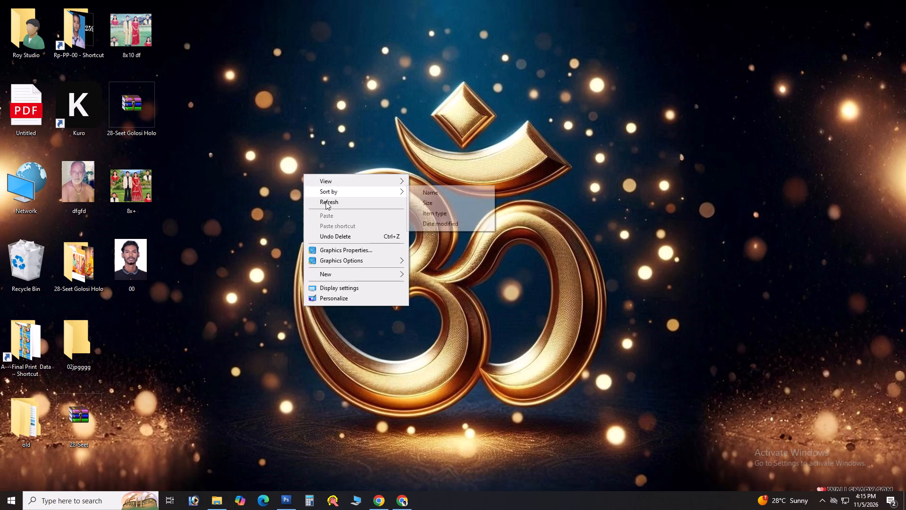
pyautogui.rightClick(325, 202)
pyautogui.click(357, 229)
# Switch to YouTube in Chrome and play the suggested song RANJHA RANJHA.
pyautogui.hotkey('alt', 'Tab')
pyautogui.hotkey('alt', 'Tab')
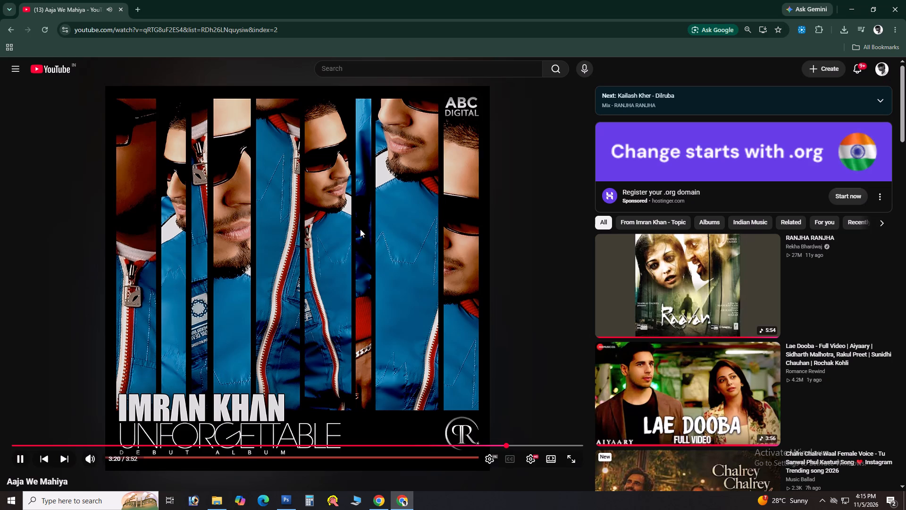
pyautogui.click(359, 229)
pyautogui.scroll(-3, 578, 352)
pyautogui.click(672, 141)
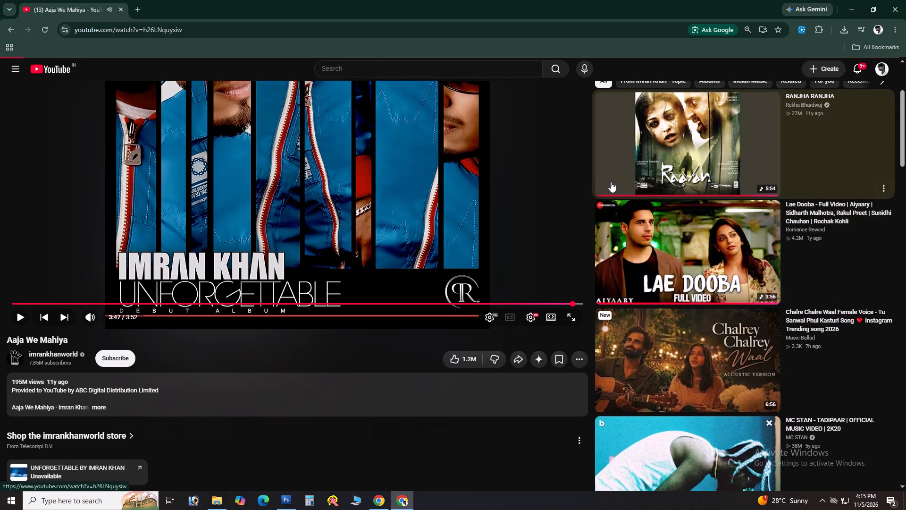
# Open the Rp-PP-00 folder from its desktop shortcut and go to the last photos.
pyautogui.press('super+d')
pyautogui.click(52, 36)
pyautogui.click(71, 32)
pyautogui.doubleClick(71, 32)
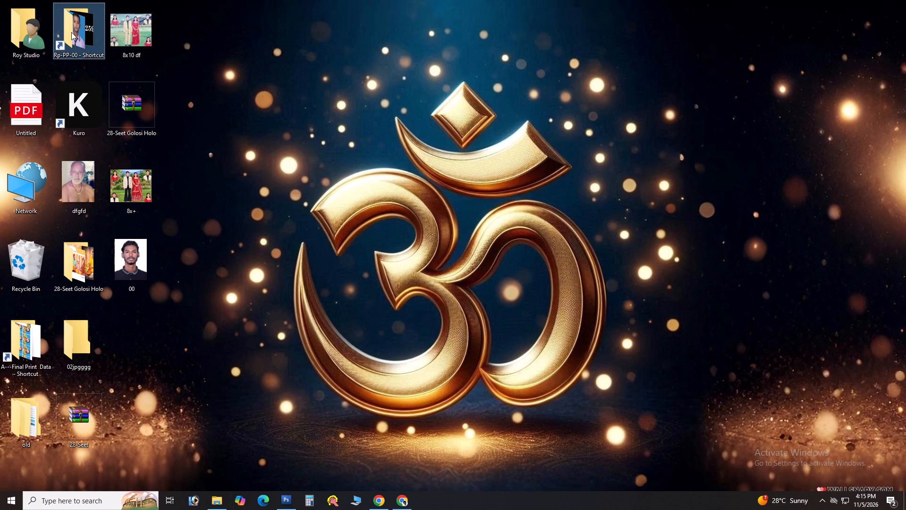
pyautogui.click(366, 221)
pyautogui.press('End')
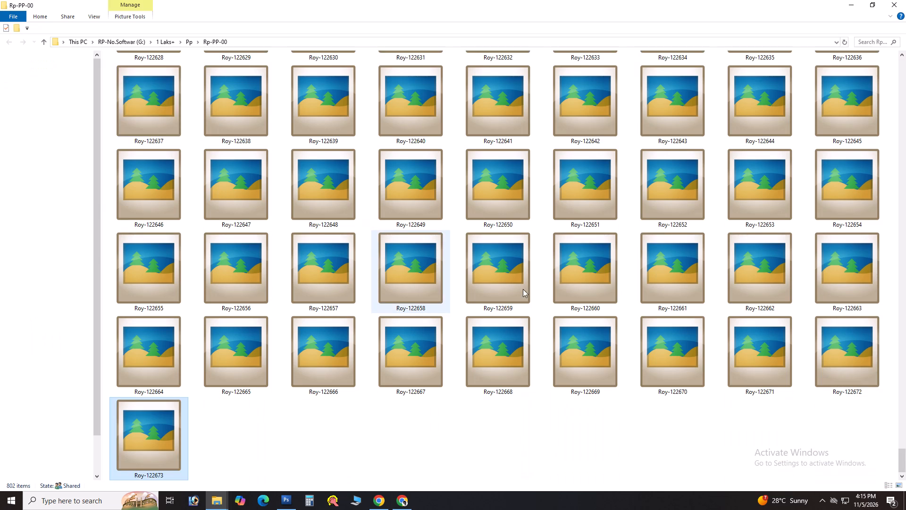
# Return to YouTube and skip the advert before RANJHA RANJHA.
pyautogui.hotkey('alt', 'Tab')
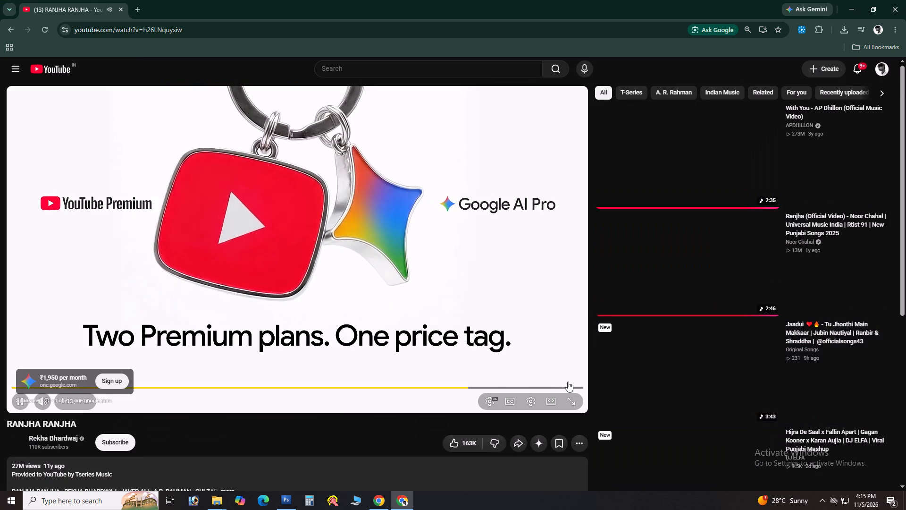
pyautogui.click(565, 380)
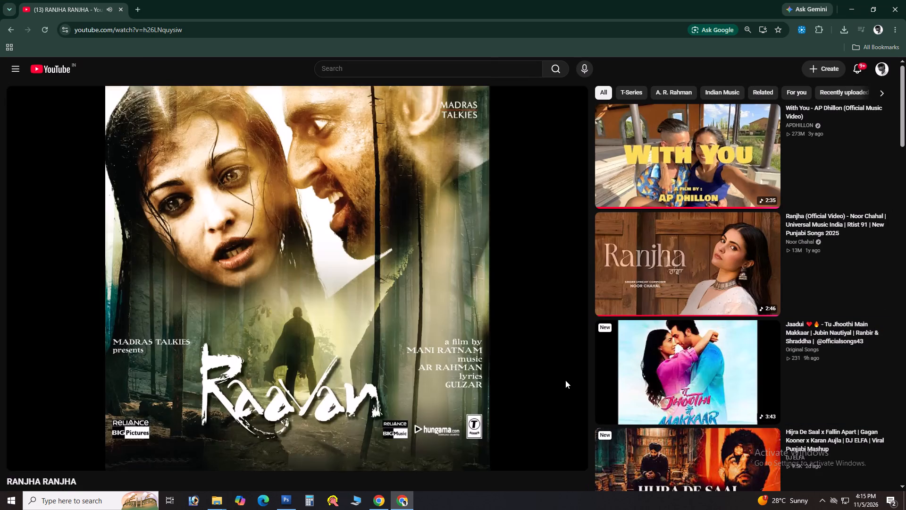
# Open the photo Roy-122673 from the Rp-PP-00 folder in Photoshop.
pyautogui.hotkey('alt', 'Tab')
pyautogui.moveTo(143, 441); pyautogui.dragTo(470, 393)
pyautogui.hotkey('alt', 'Tab')
pyautogui.hotkey('alt', 'Tab')
pyautogui.hotkey('alt', 'Tab')
pyautogui.hotkey('alt', 'Tab')
# Examine the couple's faces and the upper part of the garden portrait full screen and close up.
pyautogui.hotkey('ctrl', '0')
pyautogui.hotkey('ctrl', '0')
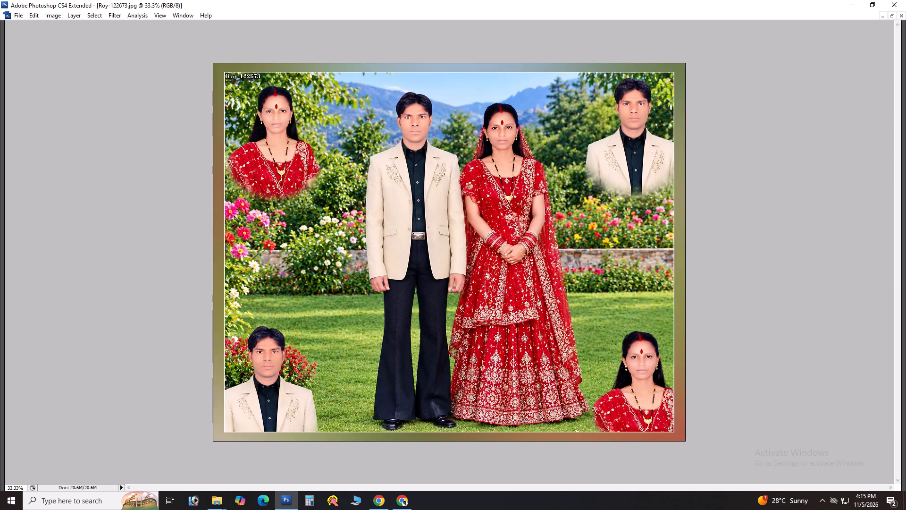
pyautogui.hotkey('ctrl', '0')
pyautogui.write('ff')
pyautogui.hotkey('ctrl', '0')
pyautogui.press('v')
pyautogui.hotkey('ctrl', '+')
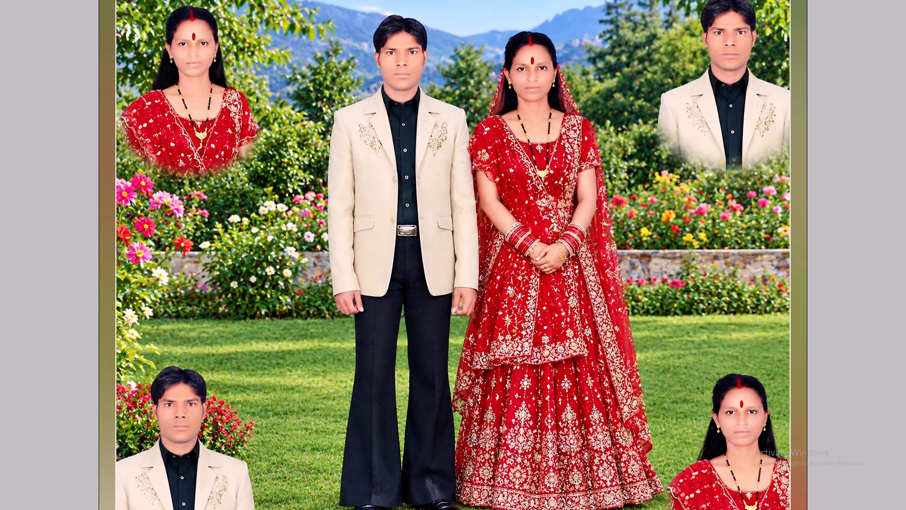
pyautogui.press('space')
pyautogui.moveTo(418, 92); pyautogui.dragTo(407, 161)
pyautogui.hotkey('ctrl', '+')
pyautogui.press('m')
pyautogui.moveTo(329, 63); pyautogui.dragTo(413, 134)
pyautogui.press('space')
pyautogui.moveTo(391, 106); pyautogui.dragTo(394, 158)
pyautogui.click(444, 129)
pyautogui.press('space')
pyautogui.moveTo(644, 170); pyautogui.dragTo(565, 170)
pyautogui.hotkey('ctrl', 'd')
pyautogui.press('v')
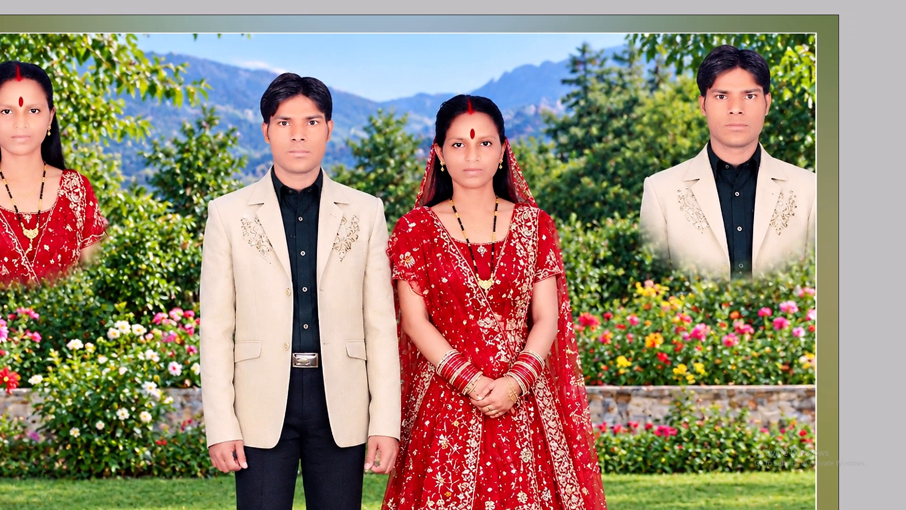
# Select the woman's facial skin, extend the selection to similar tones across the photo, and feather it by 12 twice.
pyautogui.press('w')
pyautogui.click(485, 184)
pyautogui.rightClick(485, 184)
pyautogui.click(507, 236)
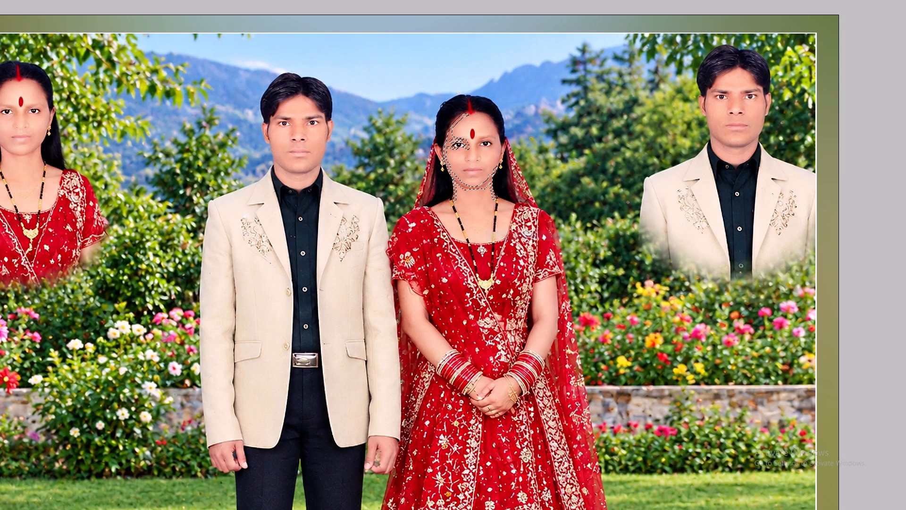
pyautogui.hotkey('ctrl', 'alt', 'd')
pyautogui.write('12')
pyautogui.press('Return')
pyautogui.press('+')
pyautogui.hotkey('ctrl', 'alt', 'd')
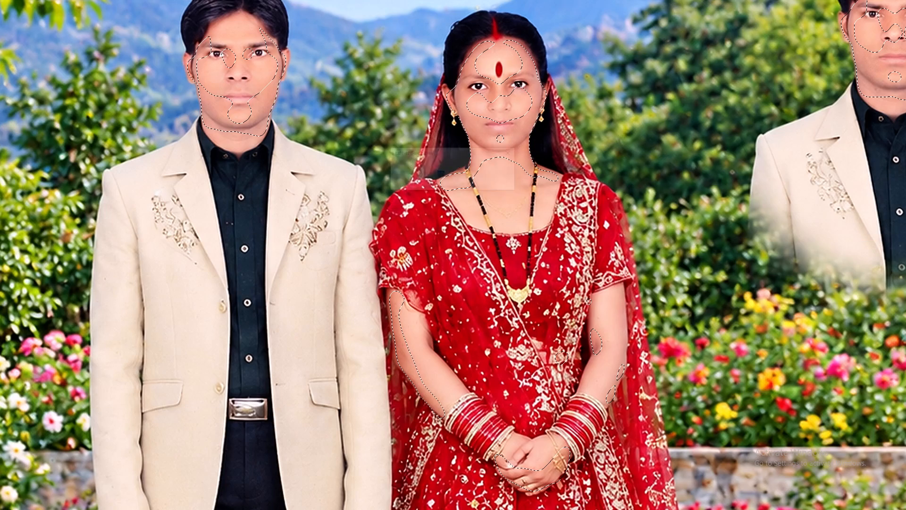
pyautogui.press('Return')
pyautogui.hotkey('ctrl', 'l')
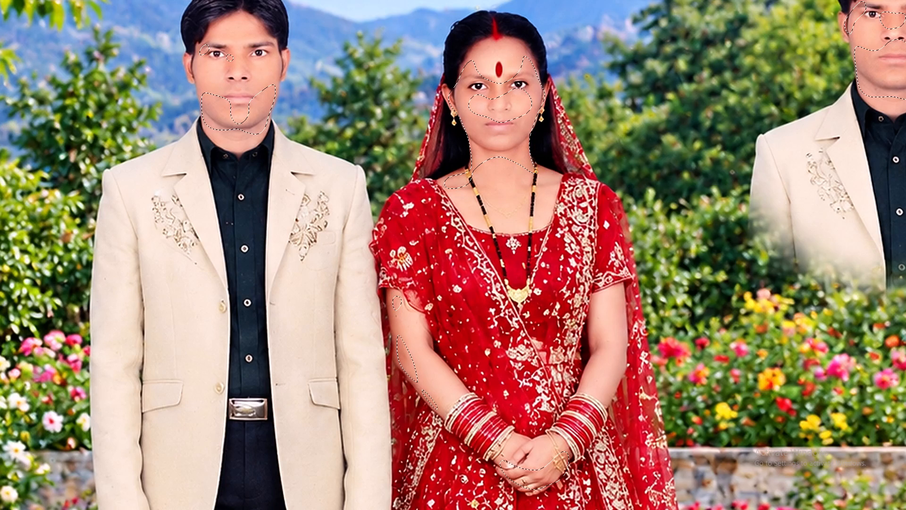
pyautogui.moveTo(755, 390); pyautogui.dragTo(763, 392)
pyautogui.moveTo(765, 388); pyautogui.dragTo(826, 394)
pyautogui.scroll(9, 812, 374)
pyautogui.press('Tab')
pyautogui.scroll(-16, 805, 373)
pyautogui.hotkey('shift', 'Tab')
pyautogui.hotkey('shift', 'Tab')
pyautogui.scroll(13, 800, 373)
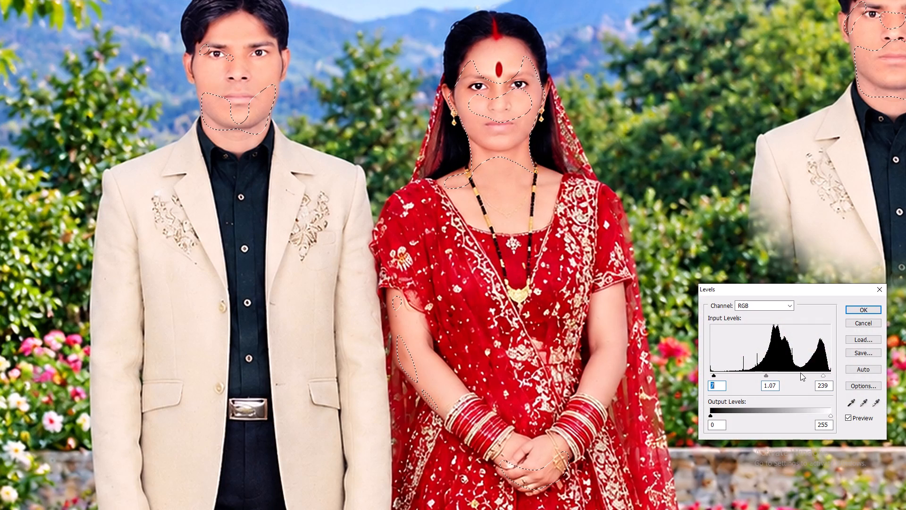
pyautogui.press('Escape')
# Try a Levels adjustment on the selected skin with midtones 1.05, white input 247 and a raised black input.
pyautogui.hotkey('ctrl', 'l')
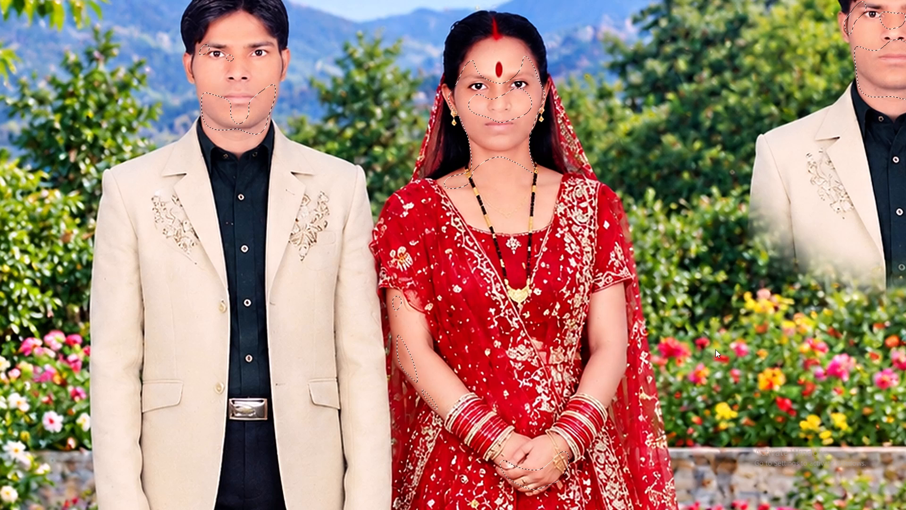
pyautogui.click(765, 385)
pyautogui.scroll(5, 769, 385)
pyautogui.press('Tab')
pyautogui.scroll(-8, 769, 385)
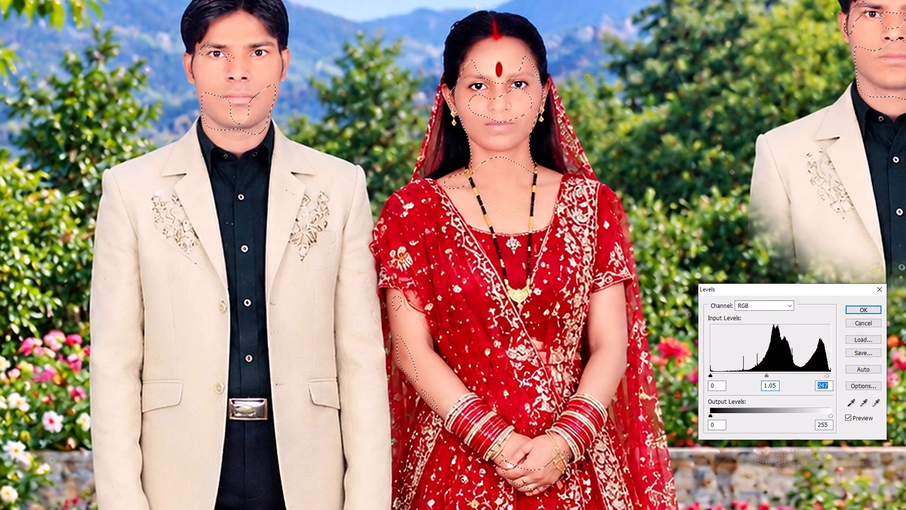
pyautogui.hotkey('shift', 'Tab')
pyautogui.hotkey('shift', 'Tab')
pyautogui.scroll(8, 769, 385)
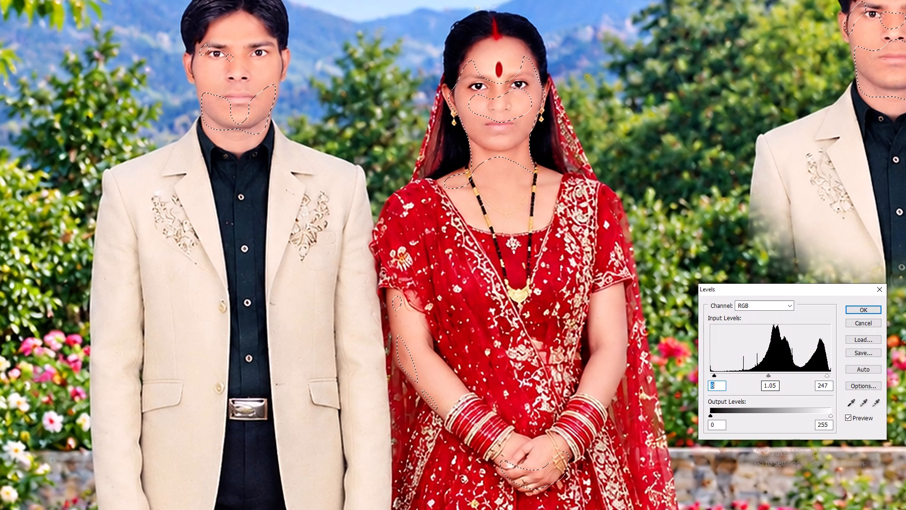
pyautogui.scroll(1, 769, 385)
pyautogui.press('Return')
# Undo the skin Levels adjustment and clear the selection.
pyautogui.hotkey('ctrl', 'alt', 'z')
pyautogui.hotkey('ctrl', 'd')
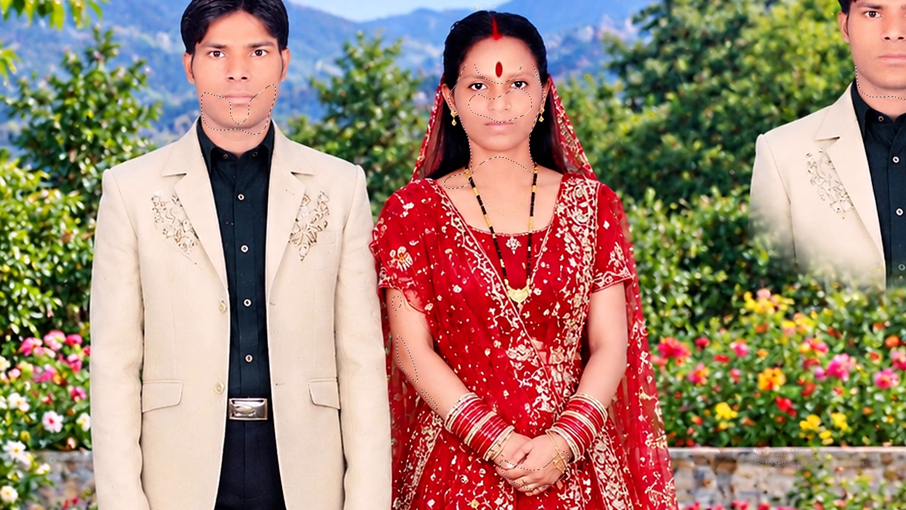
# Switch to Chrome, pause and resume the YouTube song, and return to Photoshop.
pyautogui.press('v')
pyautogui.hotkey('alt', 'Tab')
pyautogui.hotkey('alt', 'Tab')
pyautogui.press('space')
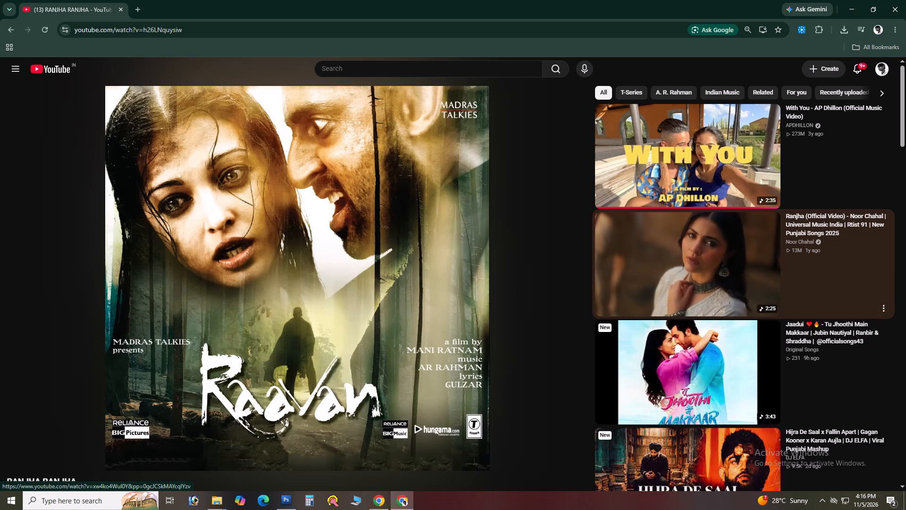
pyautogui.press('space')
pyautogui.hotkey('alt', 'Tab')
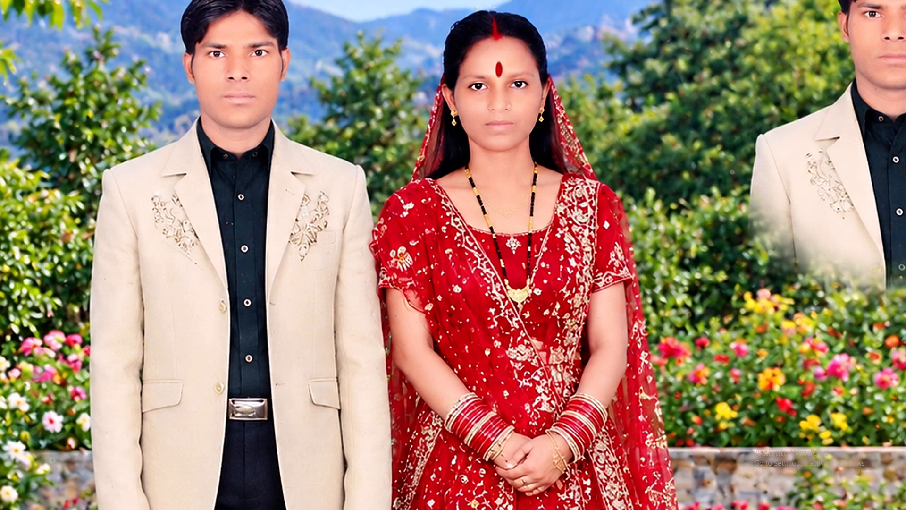
# Apply Channel Mixer with the existing Custom settings to the garden portrait and fade the effect to 30%.
pyautogui.click(602, 287)
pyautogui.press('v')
pyautogui.hotkey('ctrl', '-')
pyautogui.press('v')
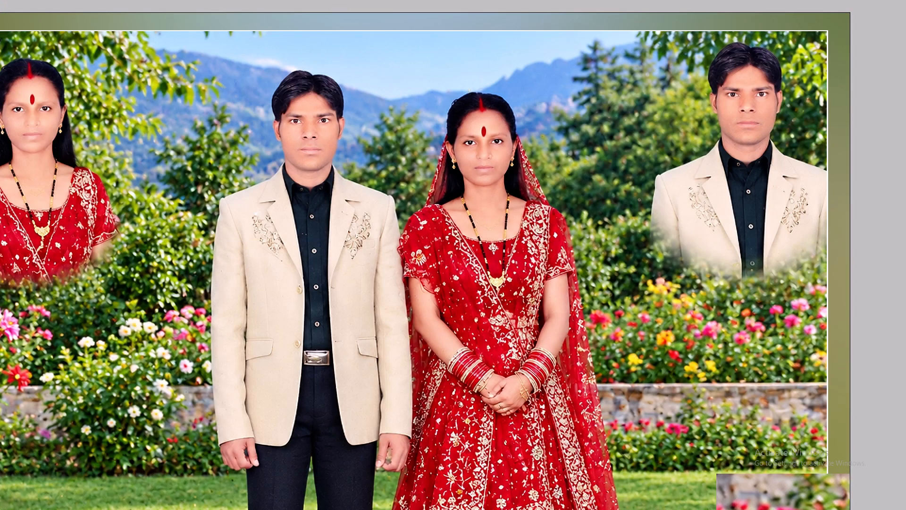
pyautogui.hotkey('alt', 'i')
pyautogui.hotkey('alt', 'a')
pyautogui.hotkey('alt', 'x')
pyautogui.press('Return')
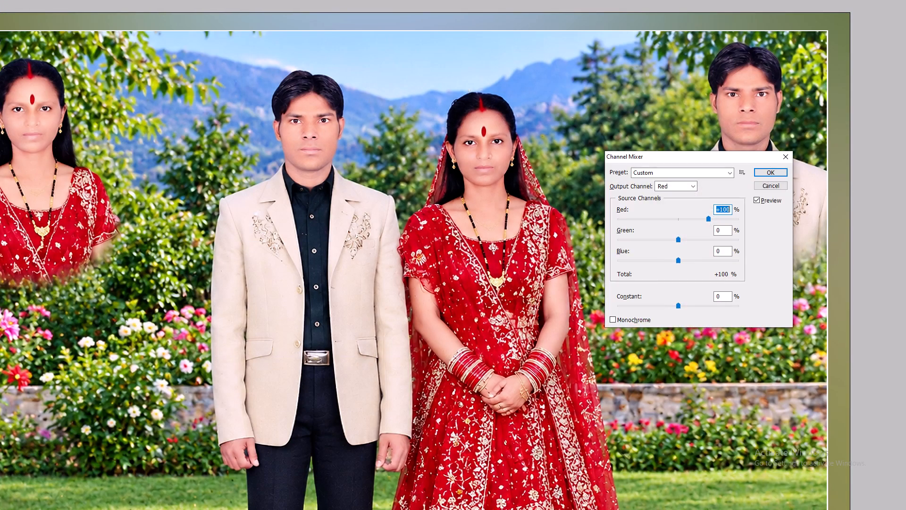
pyautogui.hotkey('ctrl', 'shift', 'f')
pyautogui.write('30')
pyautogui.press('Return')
# Select the skin around the woman's chin and neck, extend the selection to similar tones across the photo, and feather it by 12.
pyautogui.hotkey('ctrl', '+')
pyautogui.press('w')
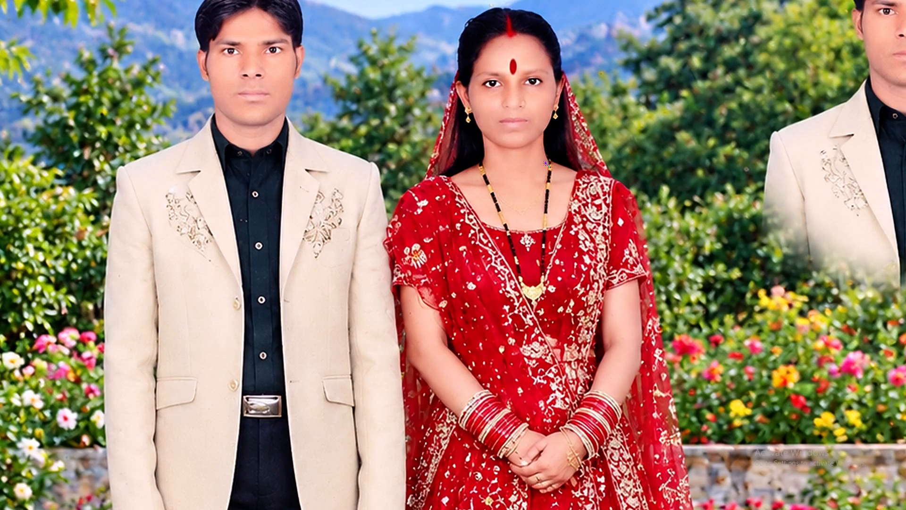
pyautogui.click(509, 147)
pyautogui.rightClick(509, 147)
pyautogui.click(534, 196)
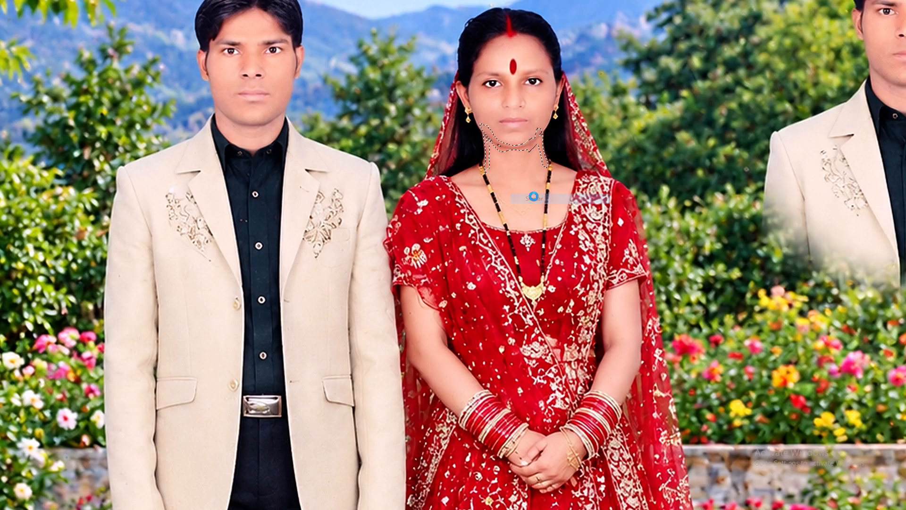
pyautogui.hotkey('ctrl', 'alt', 'd')
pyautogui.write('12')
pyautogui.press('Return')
# Adjust the selected skin's cyan–red midtones with Color Balance, compare before and after, and clear the selection.
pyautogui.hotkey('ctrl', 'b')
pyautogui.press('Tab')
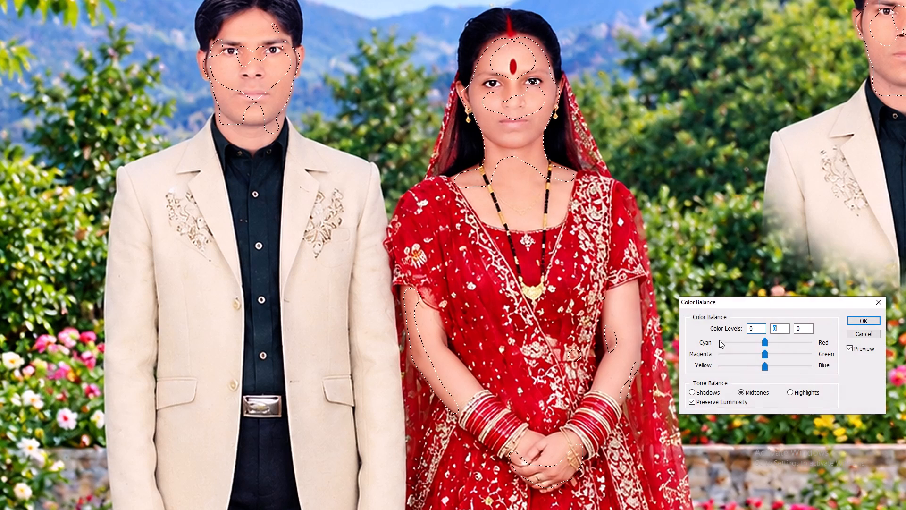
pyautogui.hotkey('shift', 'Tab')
pyautogui.scroll(-12, 759, 356)
pyautogui.press('Return')
pyautogui.hotkey('ctrl', '-')
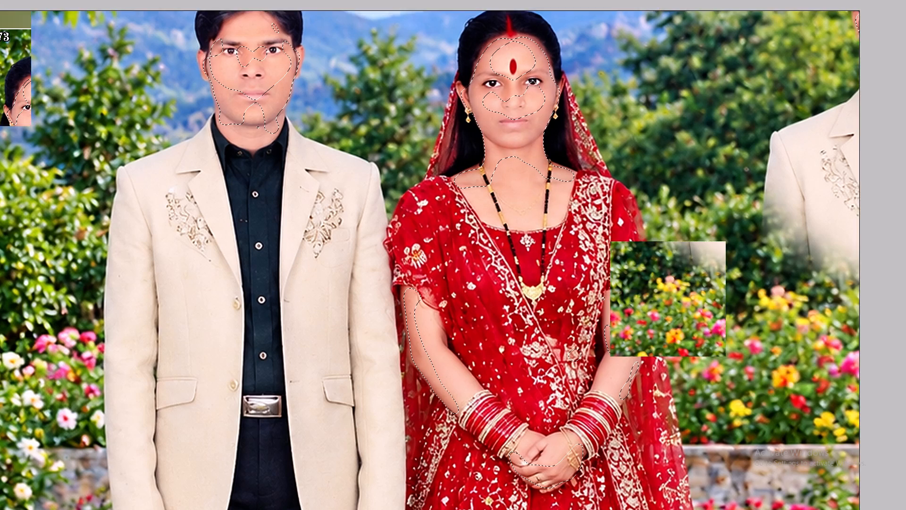
pyautogui.hotkey('ctrl', 'alt', 'z')
pyautogui.hotkey('ctrl', 'z')
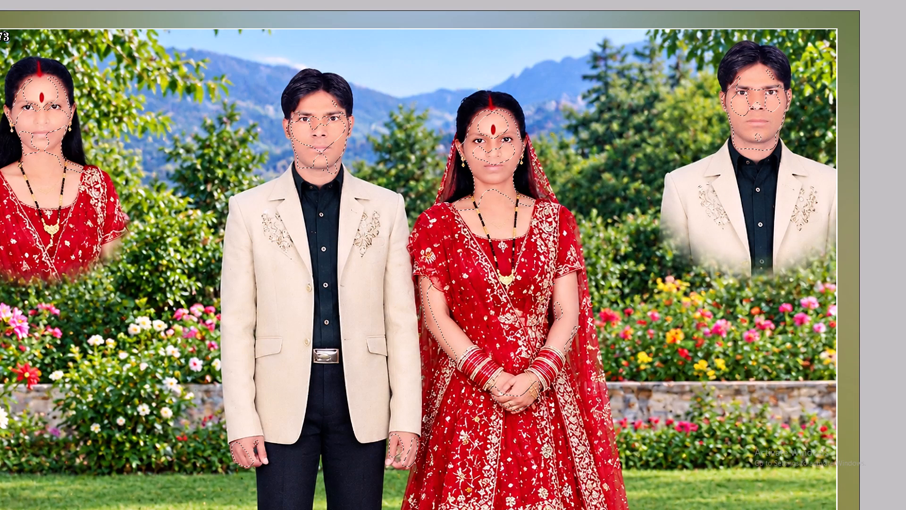
pyautogui.hotkey('ctrl', 'd')
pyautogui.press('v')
pyautogui.hotkey('ctrl', '-')
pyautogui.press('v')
# Switch to Chrome, pause the YouTube song, and return to Photoshop.
pyautogui.hotkey('alt', 'Tab')
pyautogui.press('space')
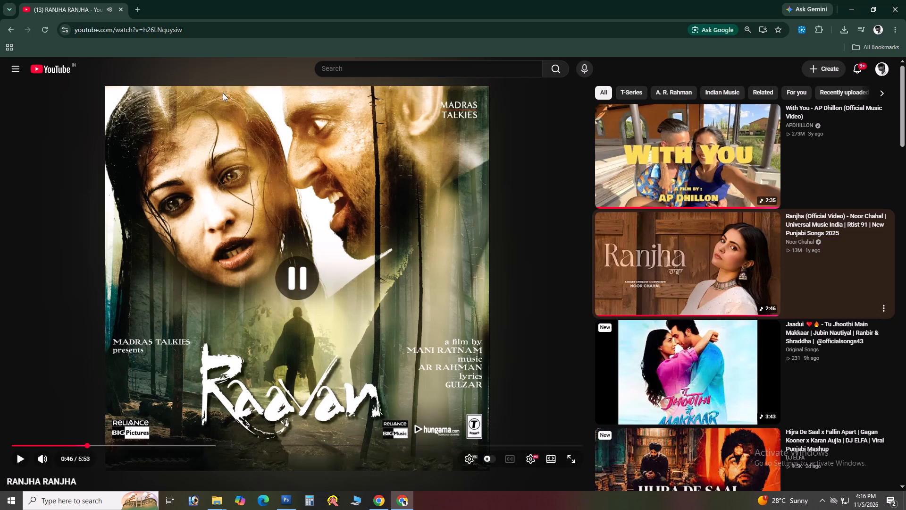
pyautogui.click(217, 50)
pyautogui.hotkey('alt', 'Tab')
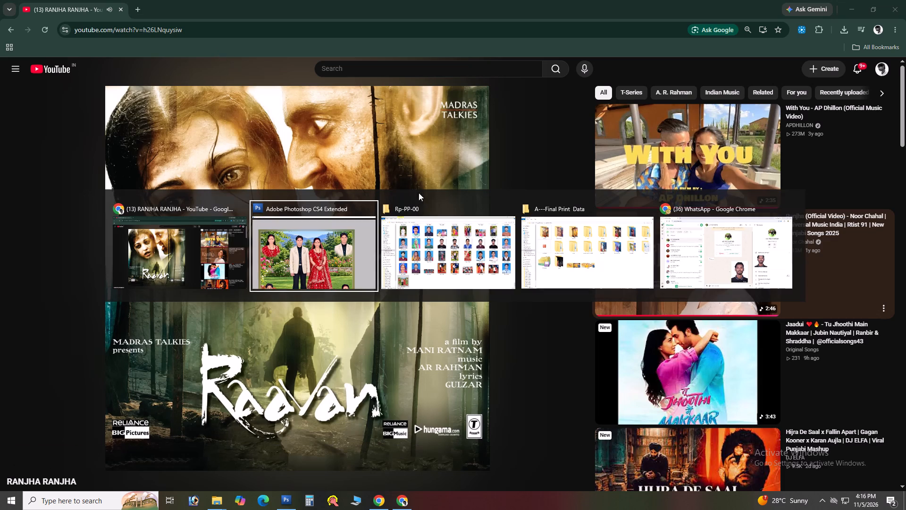